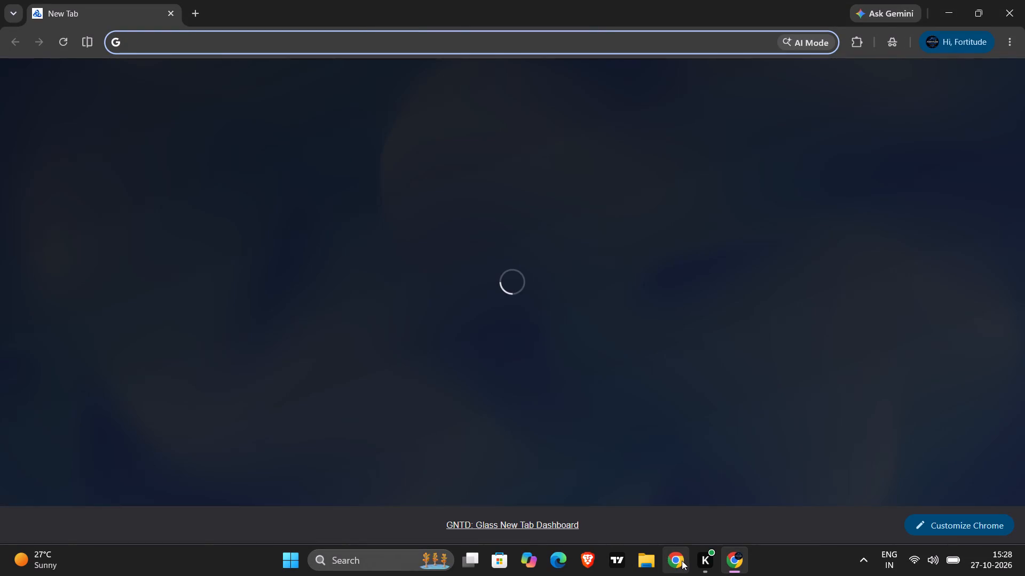
Open another Chrome window using a different browser profile, showing its new tab dashboard.
left_click(682, 561)
left_click(452, 319)
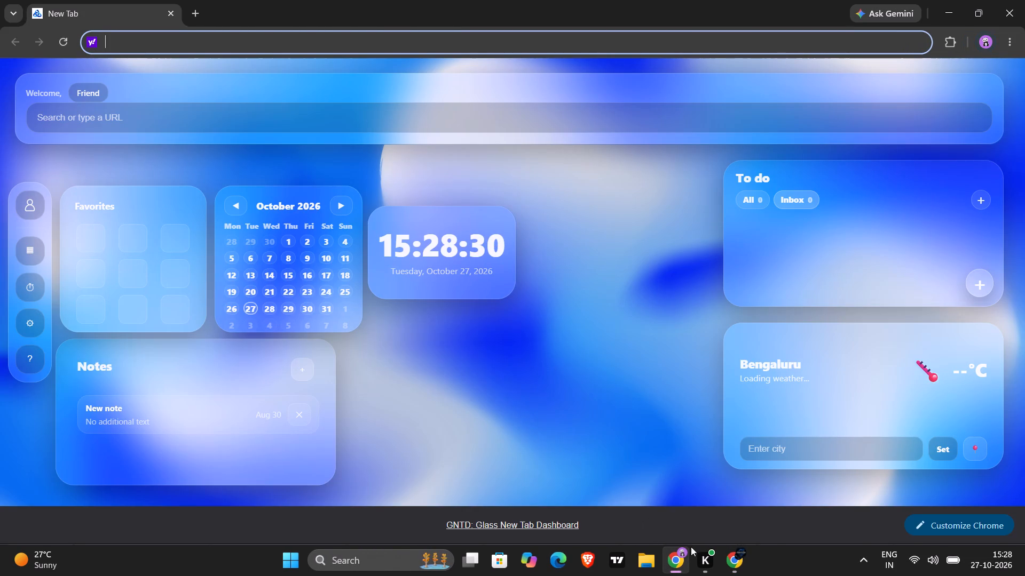
Reorder the taskbar so the other profile's Chrome window sits directly beside the newly opened Chrome one.
left_click_drag(740, 565, 708, 565)
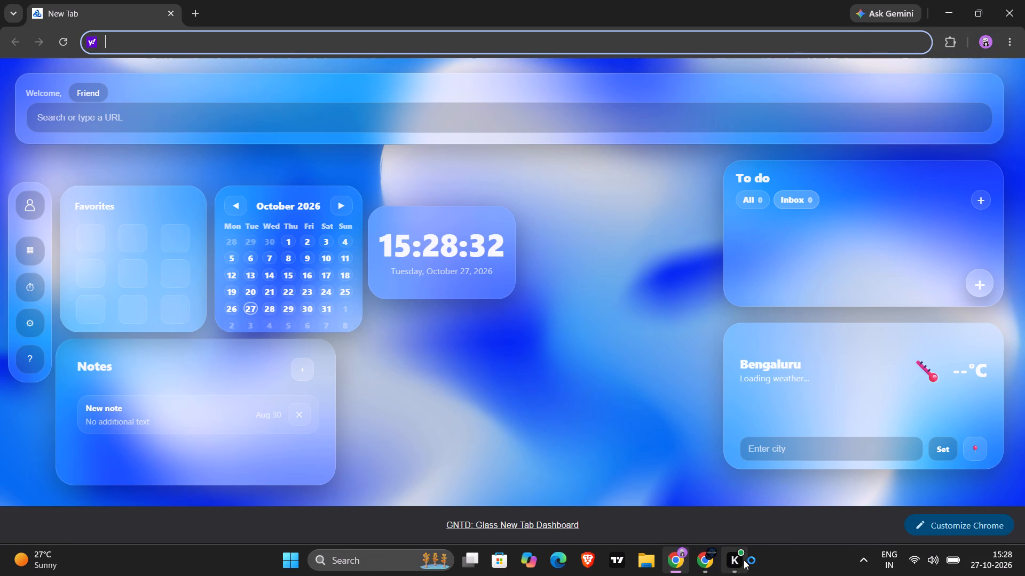
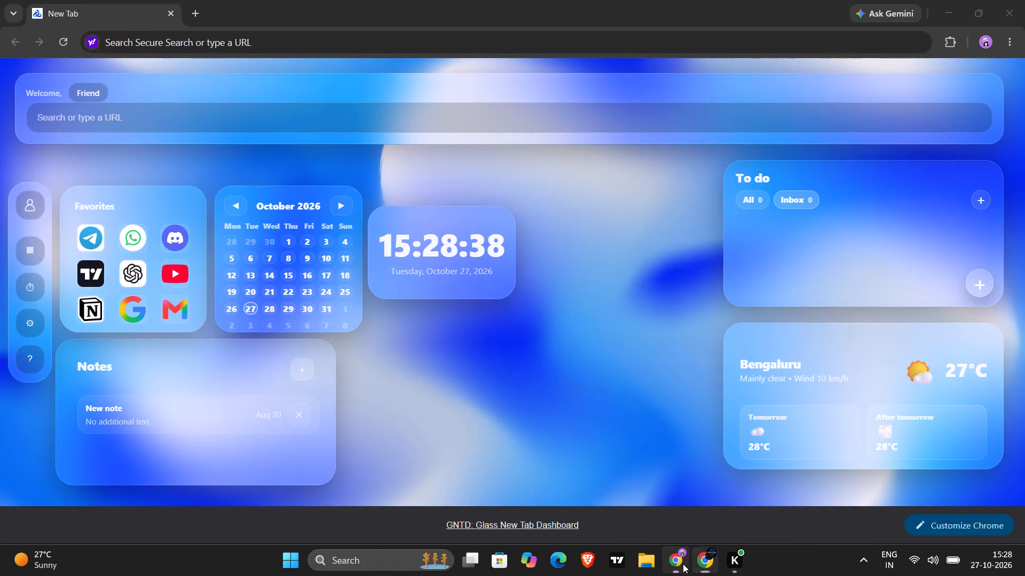
Open the TradingView XAUUSD chart from the dashboard's favorites.
left_click(100, 269)
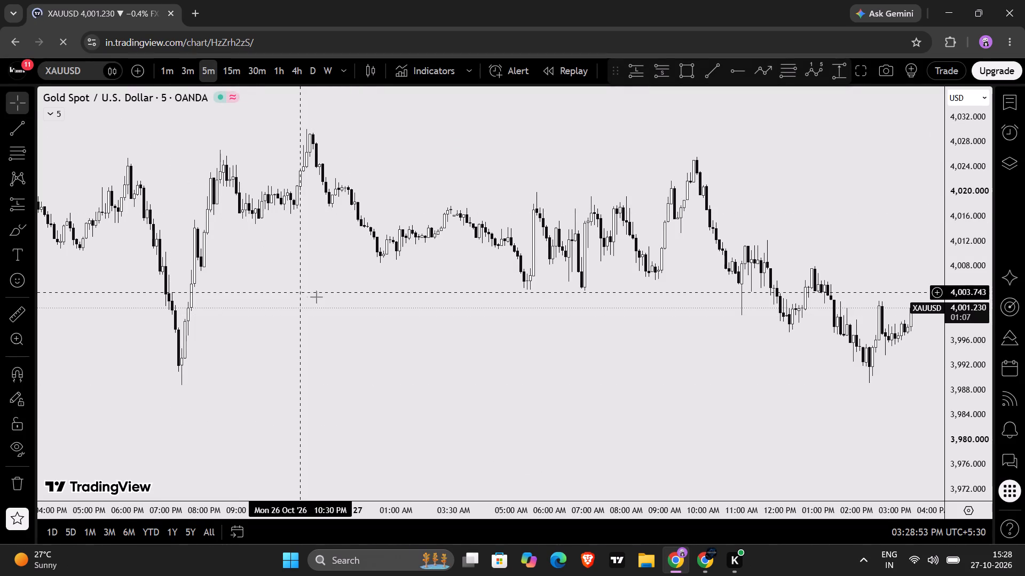
Extend the end of the H1-4TH-LVL zone to 03:45 PM on 27 Oct on the 5-minute chart.
scroll(677, 332, "down", 1)
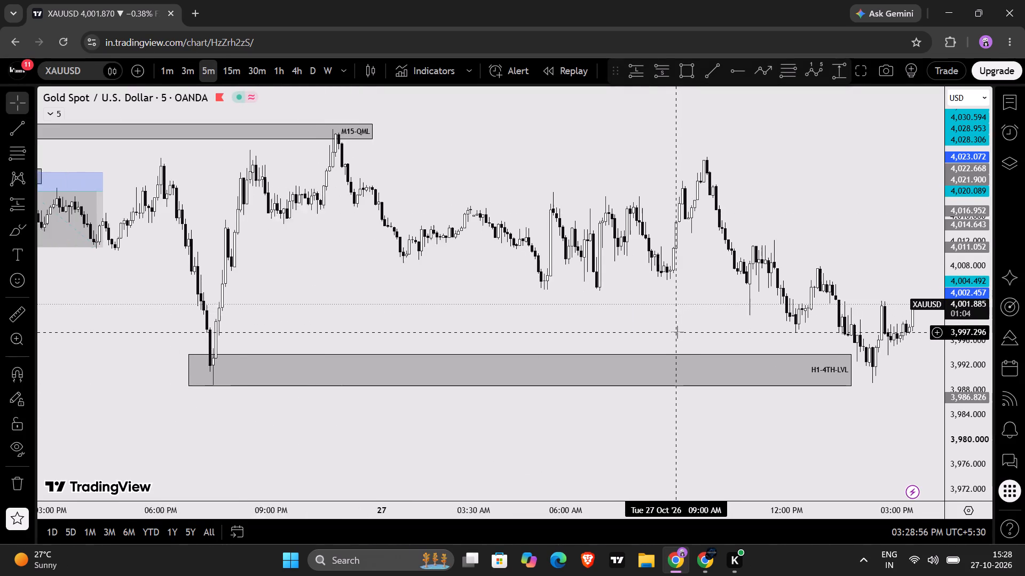
left_click_drag(677, 332, 399, 268)
scroll(588, 367, "down", 1)
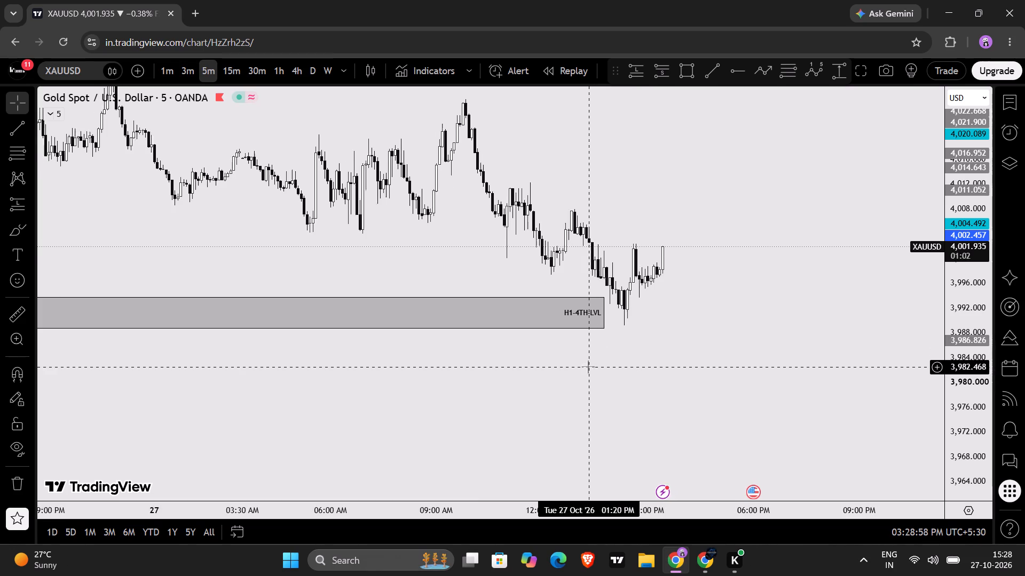
left_click_drag(629, 309, 653, 310)
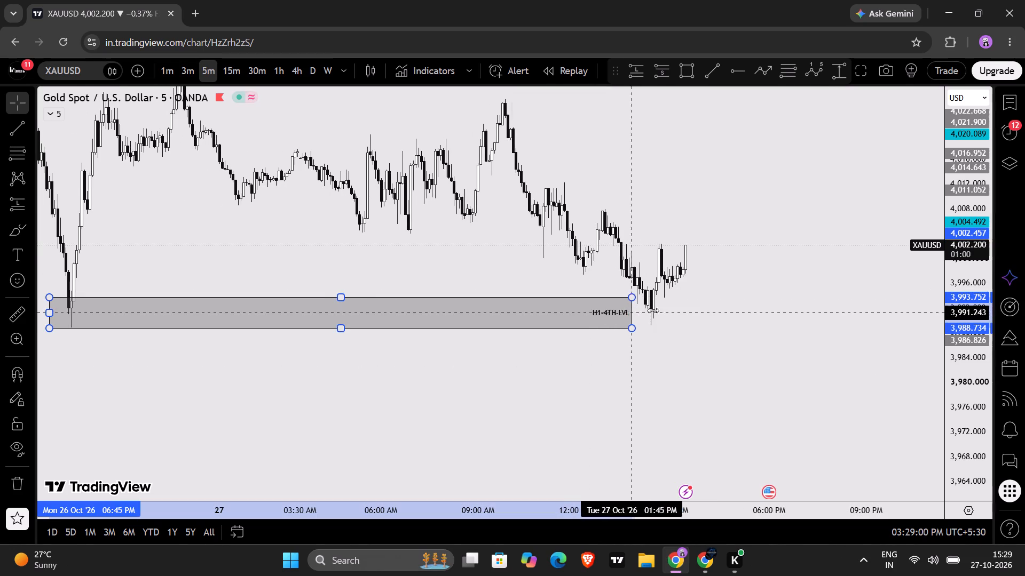
left_click_drag(653, 310, 697, 312)
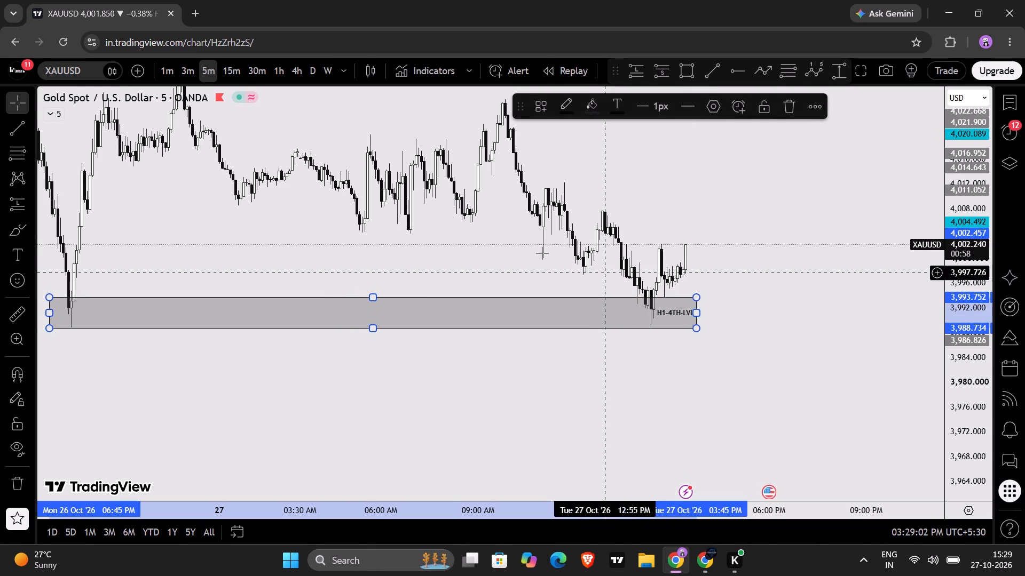
left_click(509, 247)
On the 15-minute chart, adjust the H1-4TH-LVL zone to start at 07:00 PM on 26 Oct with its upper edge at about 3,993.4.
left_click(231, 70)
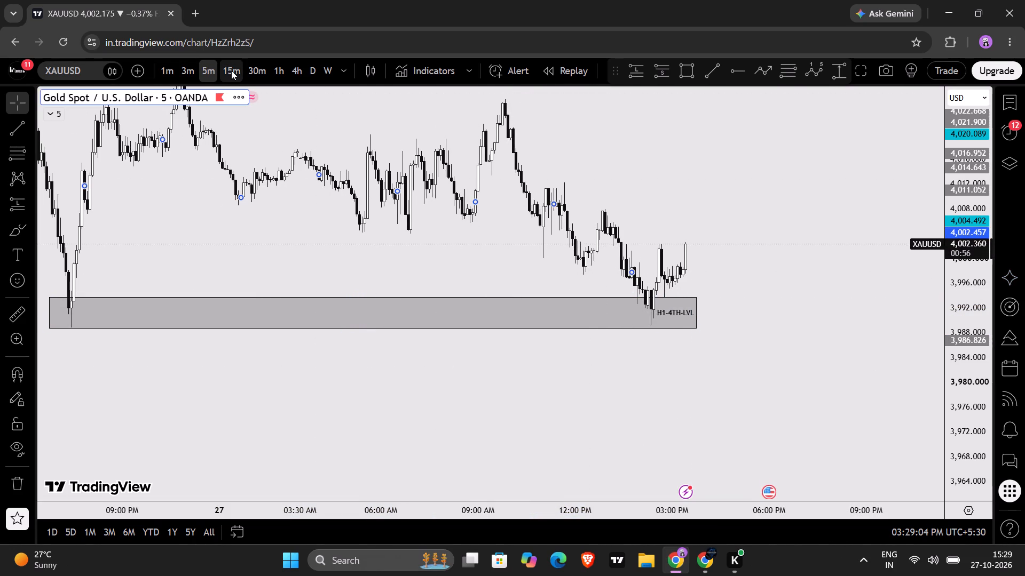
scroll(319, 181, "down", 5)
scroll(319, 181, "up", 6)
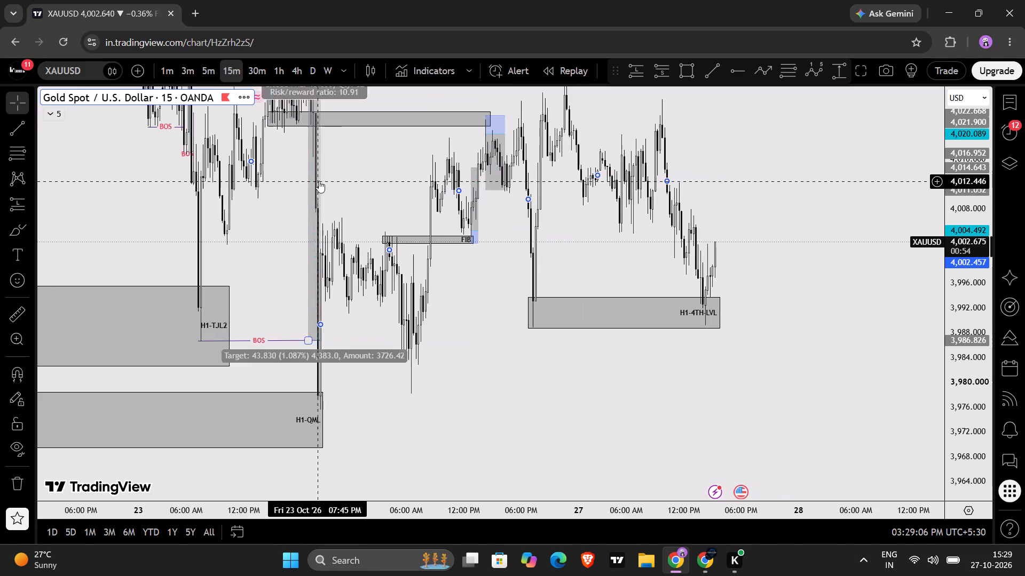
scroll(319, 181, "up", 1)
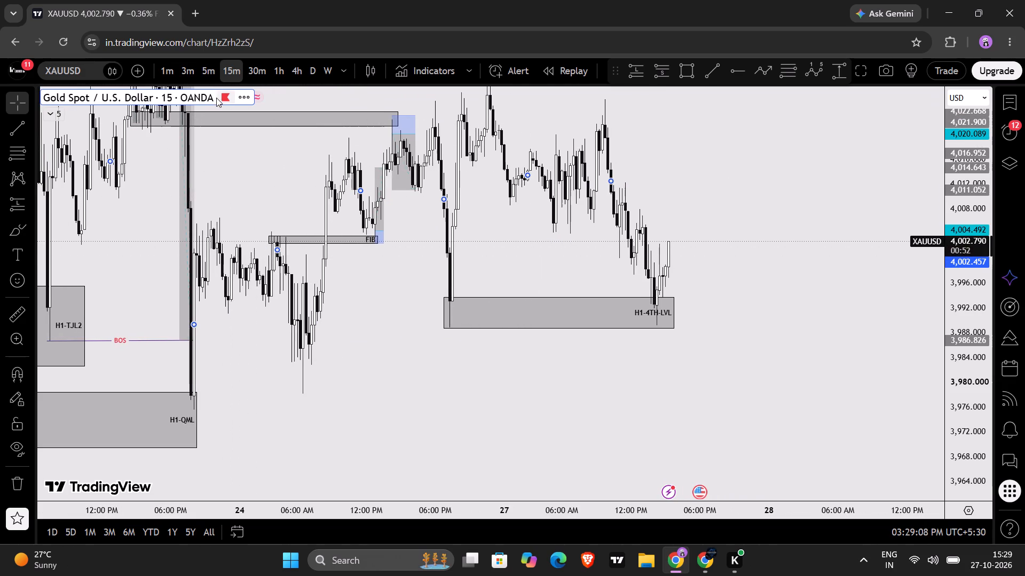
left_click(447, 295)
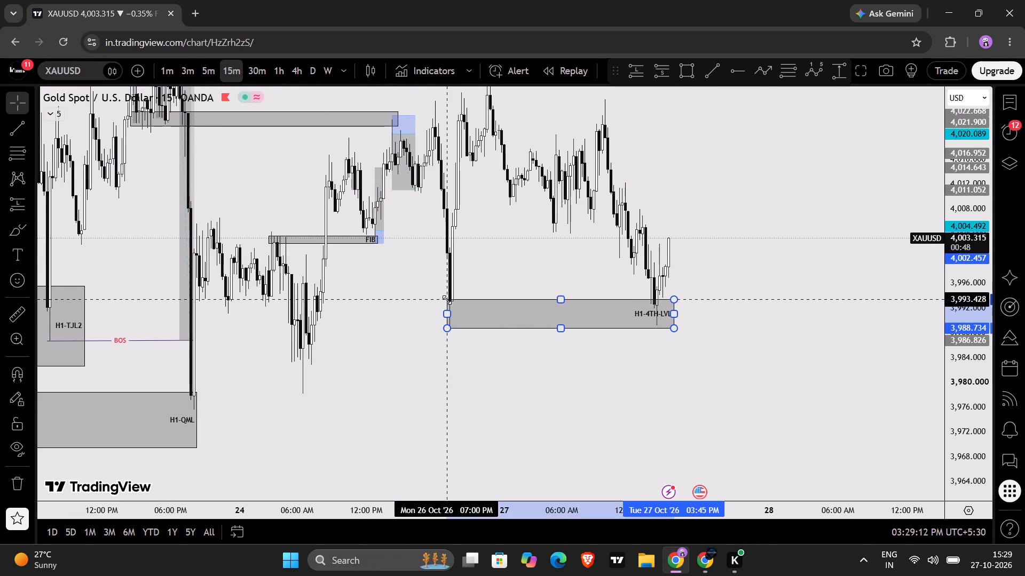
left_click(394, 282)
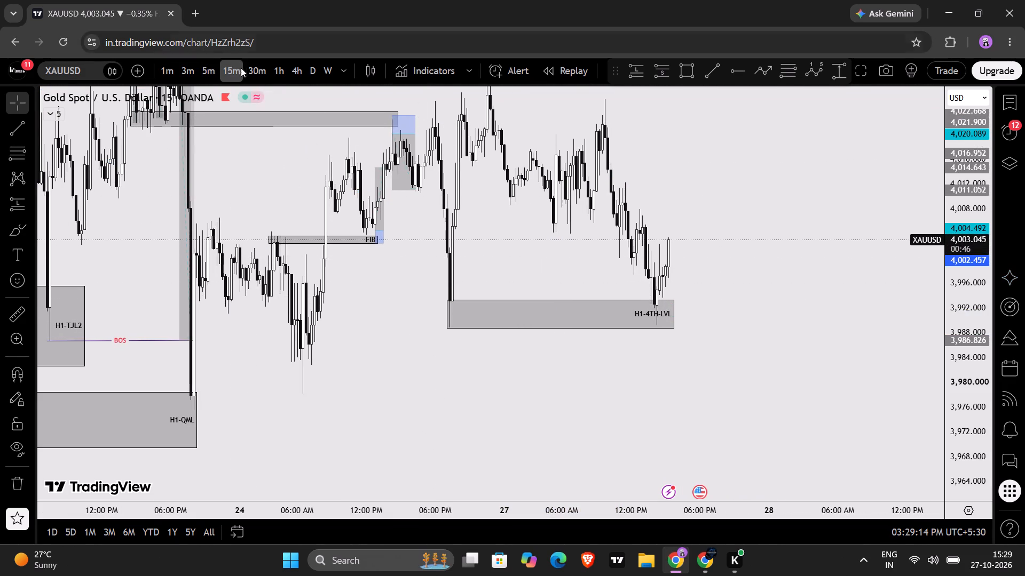
View the H1-4TH-LVL zone on the 1-hour chart.
left_click(278, 68)
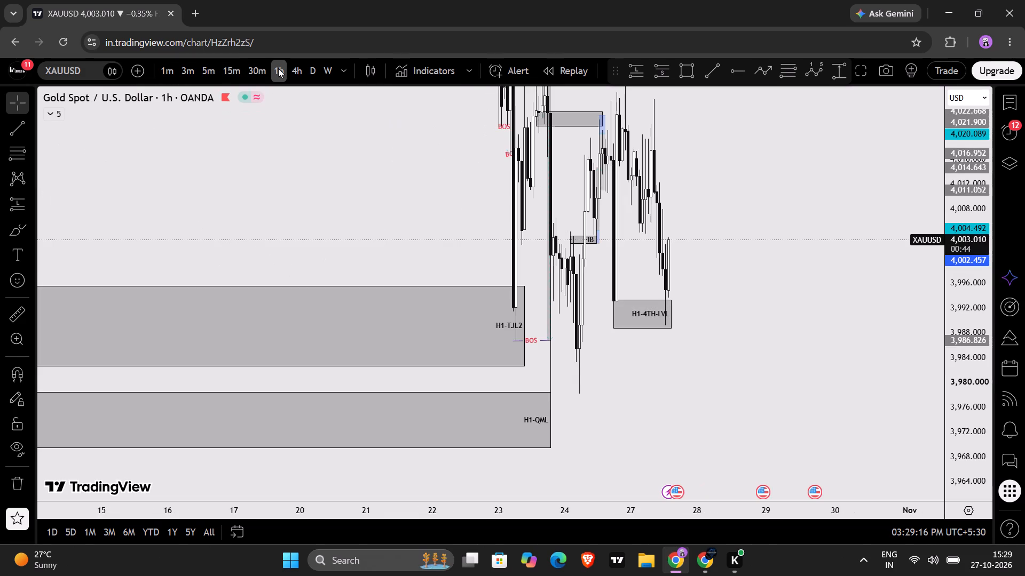
On the 5-minute chart, set the H1-4TH-LVL zone to start at 07:05 PM on 26 Oct with its upper edge at about 3,992.0.
left_click(211, 73)
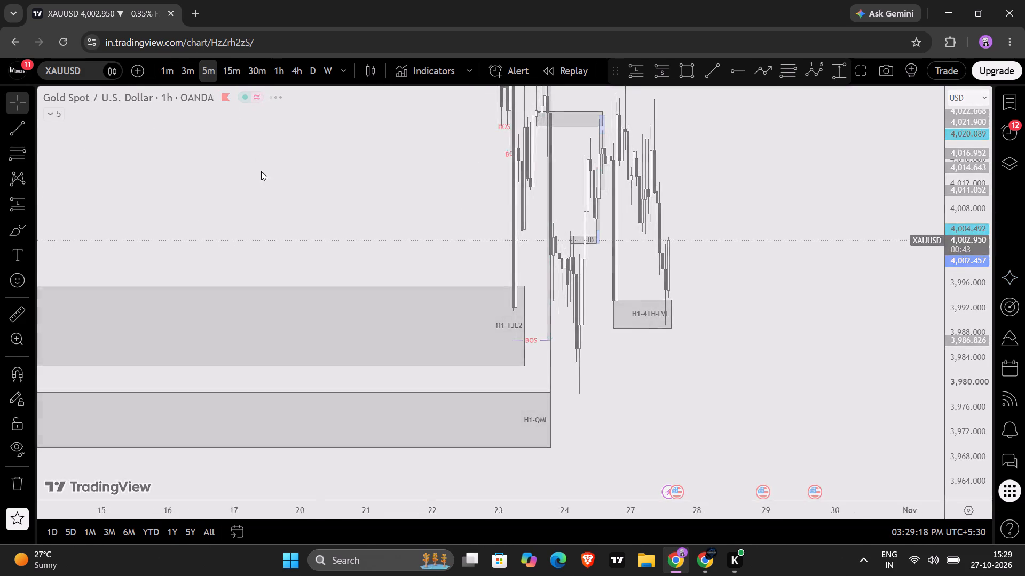
scroll(271, 199, "down", 4)
scroll(271, 199, "up", 3)
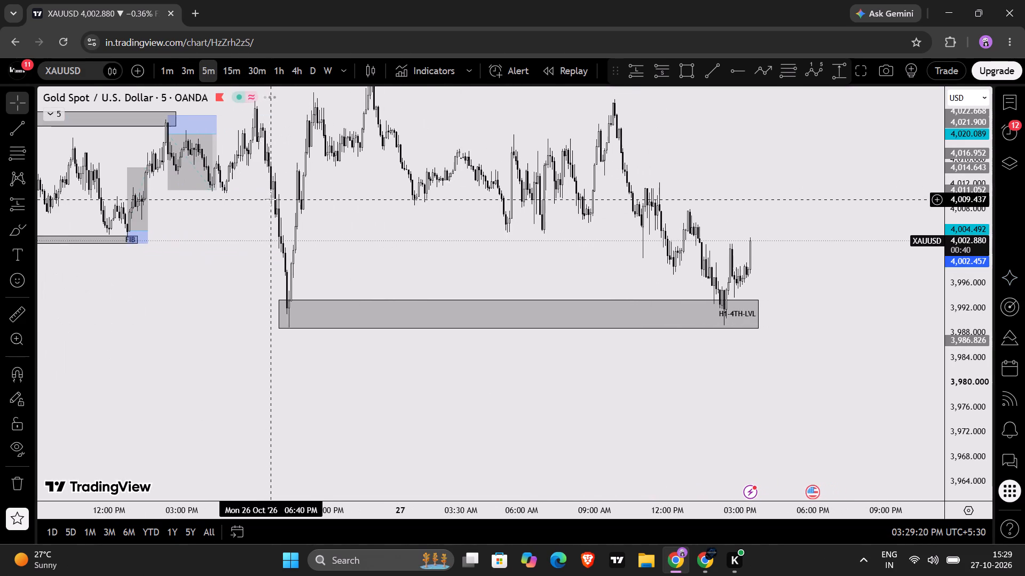
left_click_drag(277, 302, 278, 310)
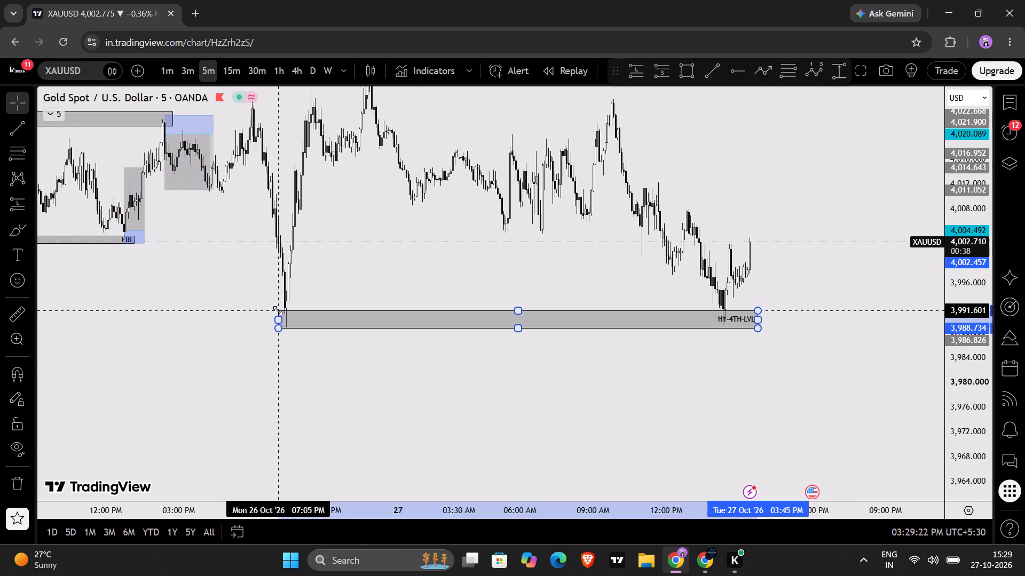
left_click_drag(278, 310, 278, 308)
left_click(397, 321)
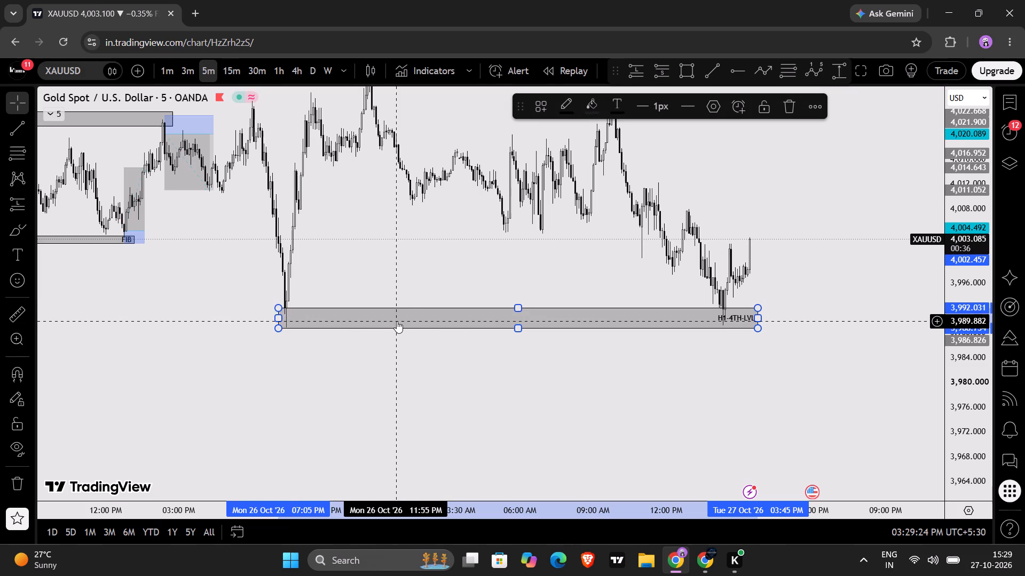
left_click(406, 291)
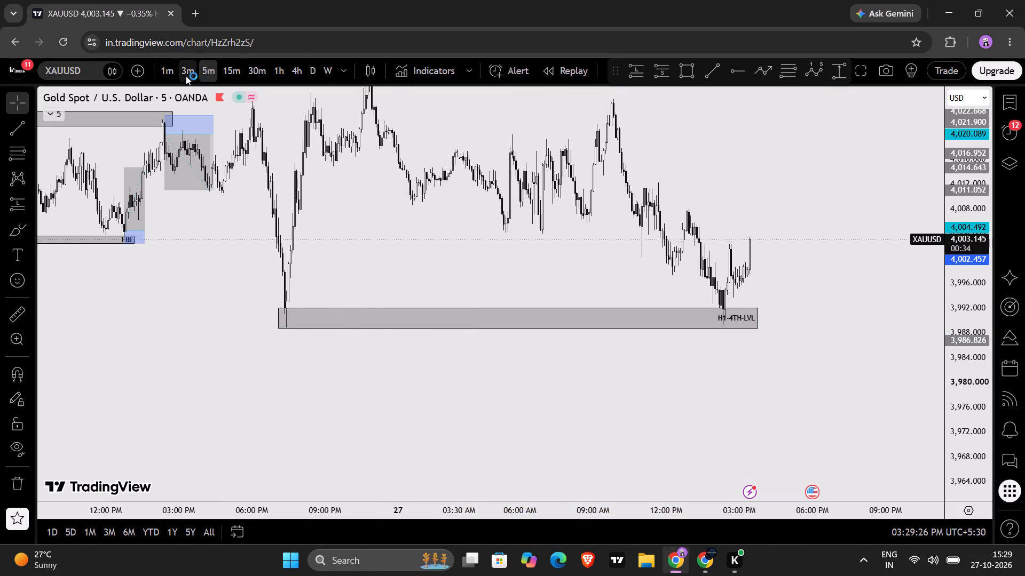
Switch to the 1-minute chart and examine the recent price swings around the H1-4TH-LVL zone.
left_click(167, 75)
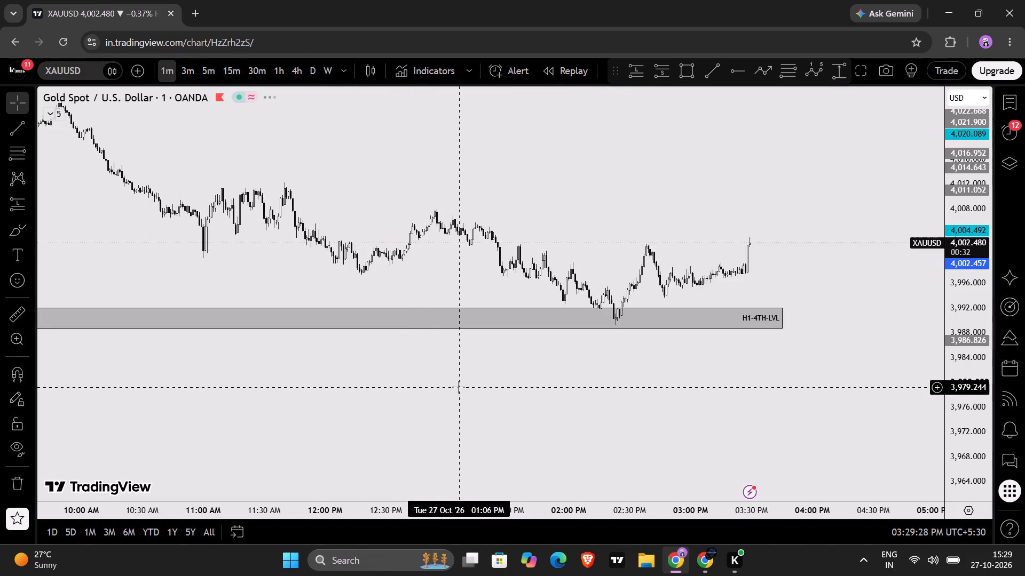
scroll(459, 387, "down", 1)
scroll(459, 387, "up", 5)
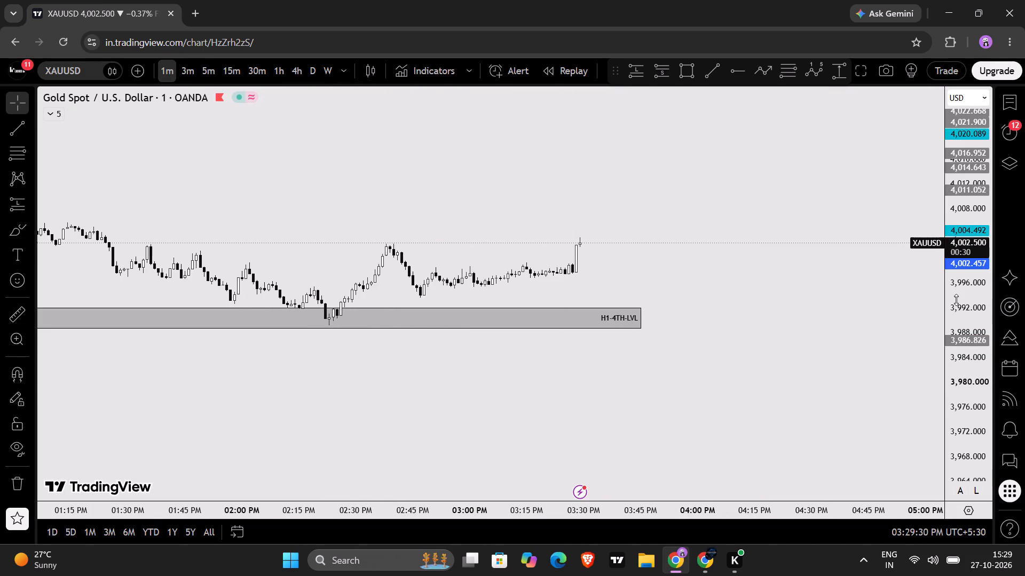
scroll(956, 300, "up", 11)
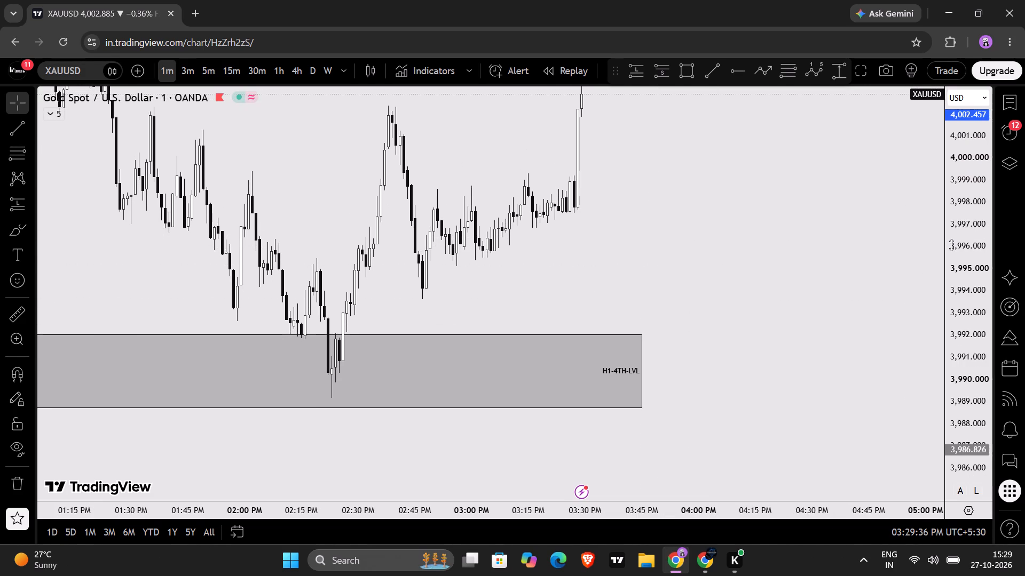
scroll(951, 245, "down", 5)
scroll(951, 245, "up", 3)
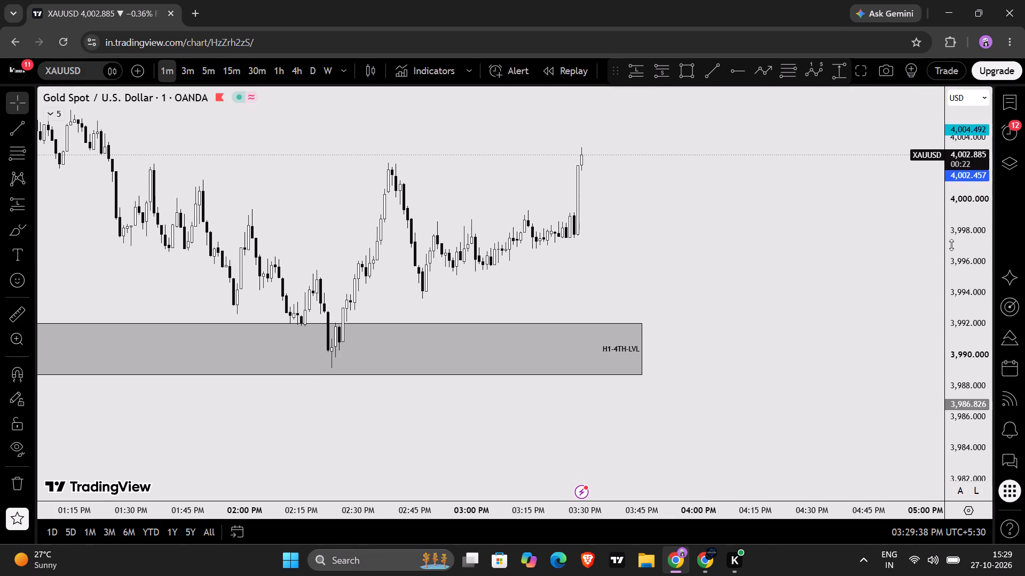
scroll(951, 245, "up", 1)
scroll(633, 205, "up", 1)
left_click_drag(633, 205, 759, 249)
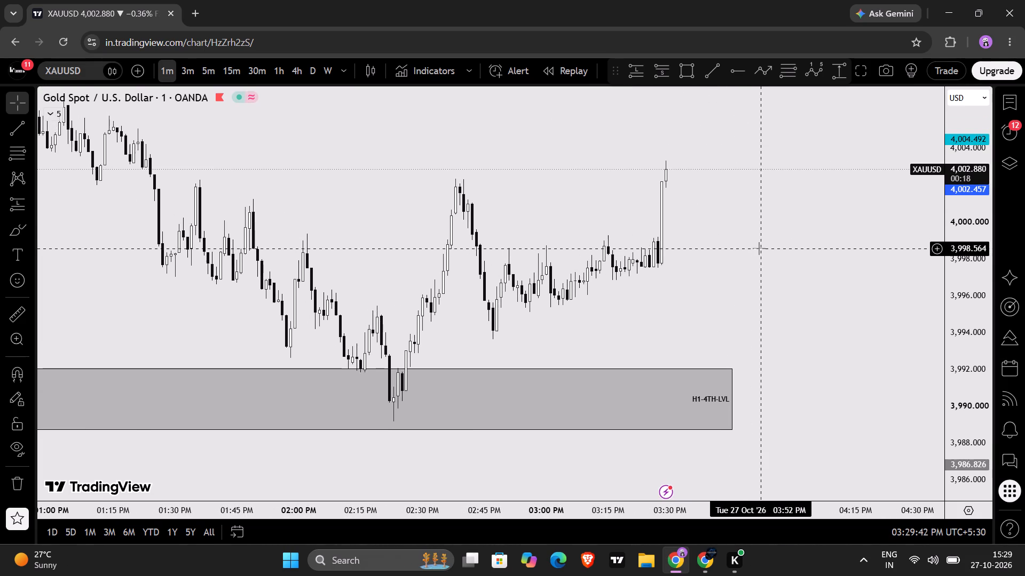
scroll(759, 249, "up", 3)
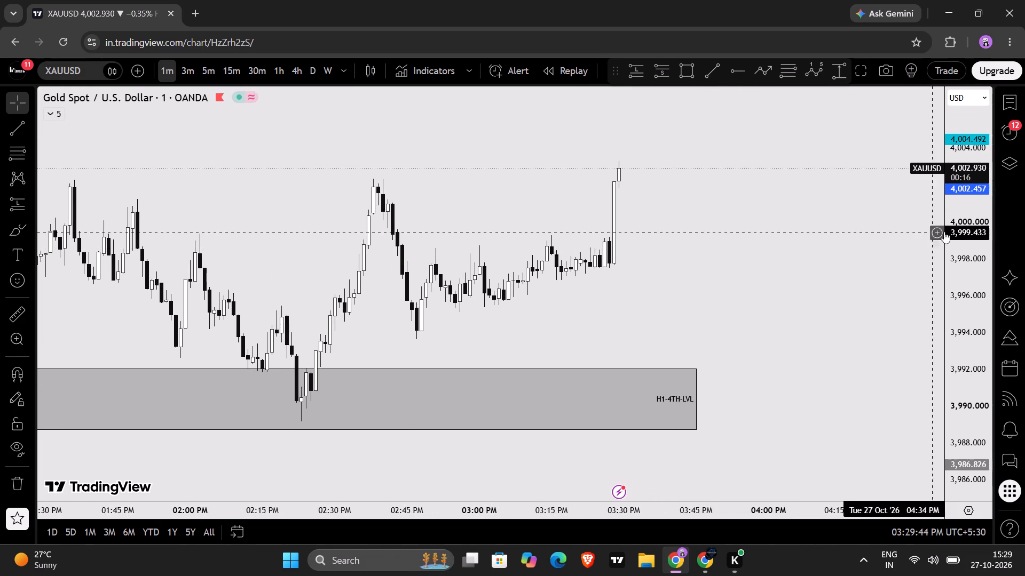
scroll(965, 233, "up", 4)
scroll(894, 270, "down", 1)
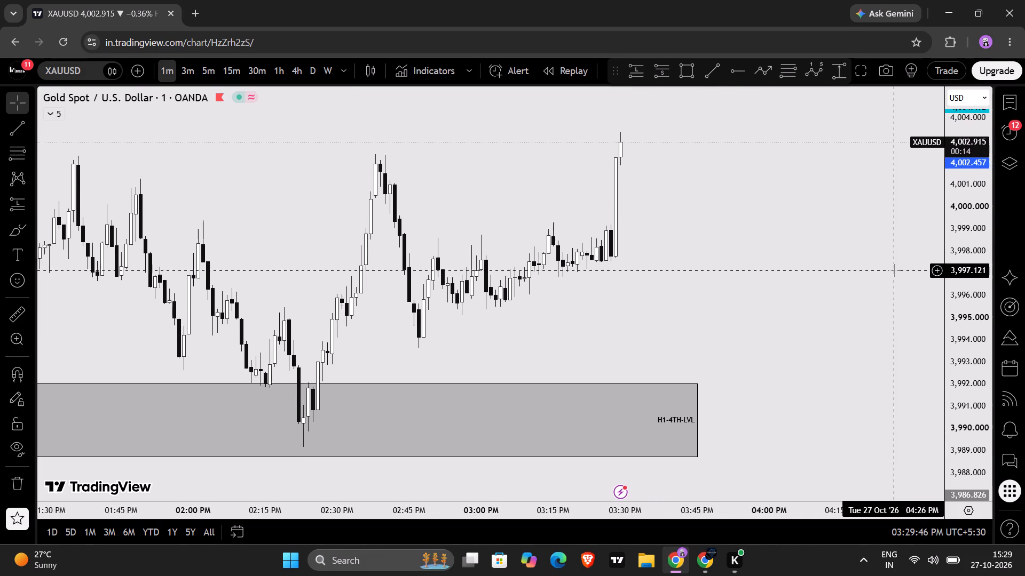
scroll(894, 270, "down", 1)
left_click_drag(864, 258, 888, 287)
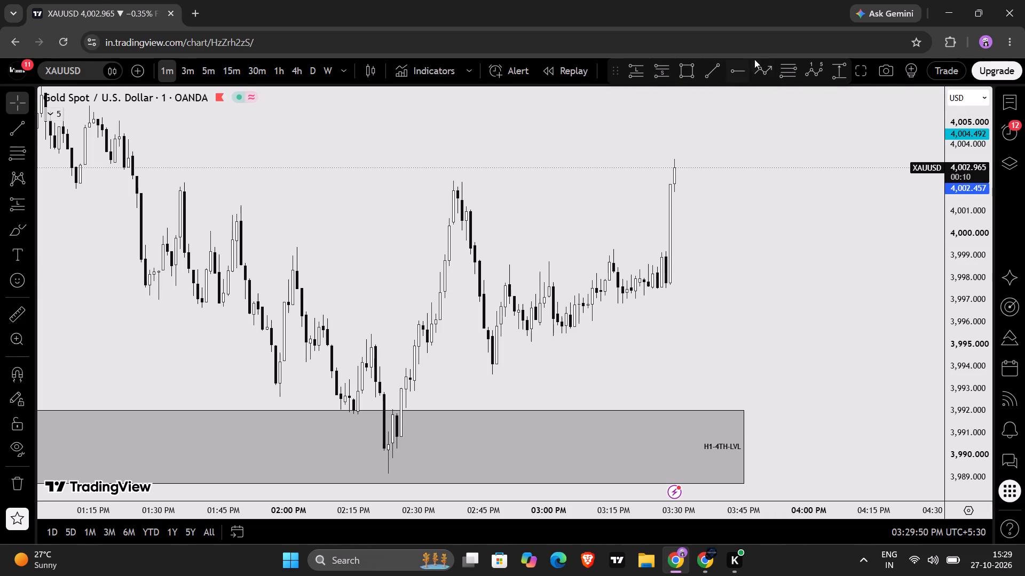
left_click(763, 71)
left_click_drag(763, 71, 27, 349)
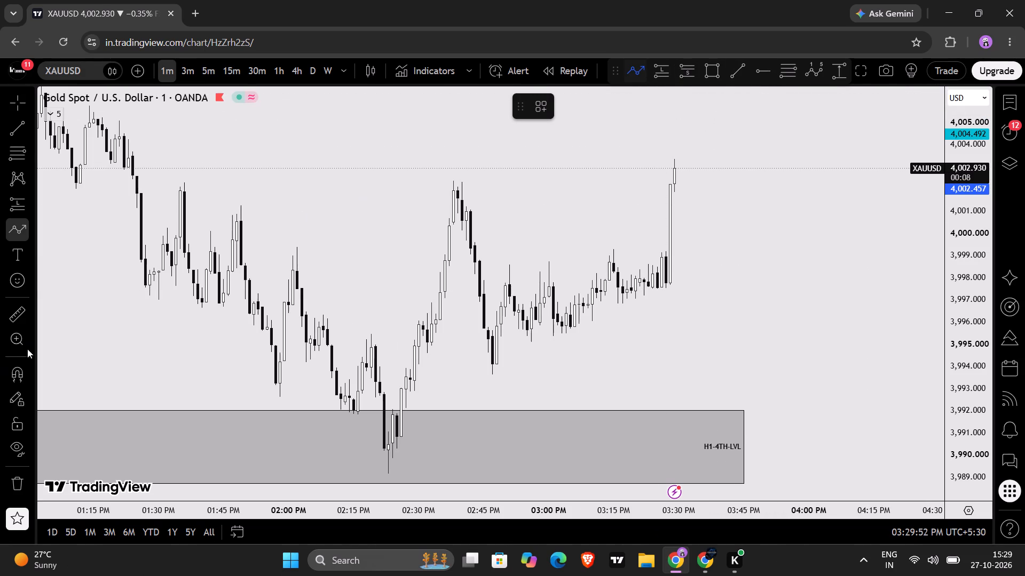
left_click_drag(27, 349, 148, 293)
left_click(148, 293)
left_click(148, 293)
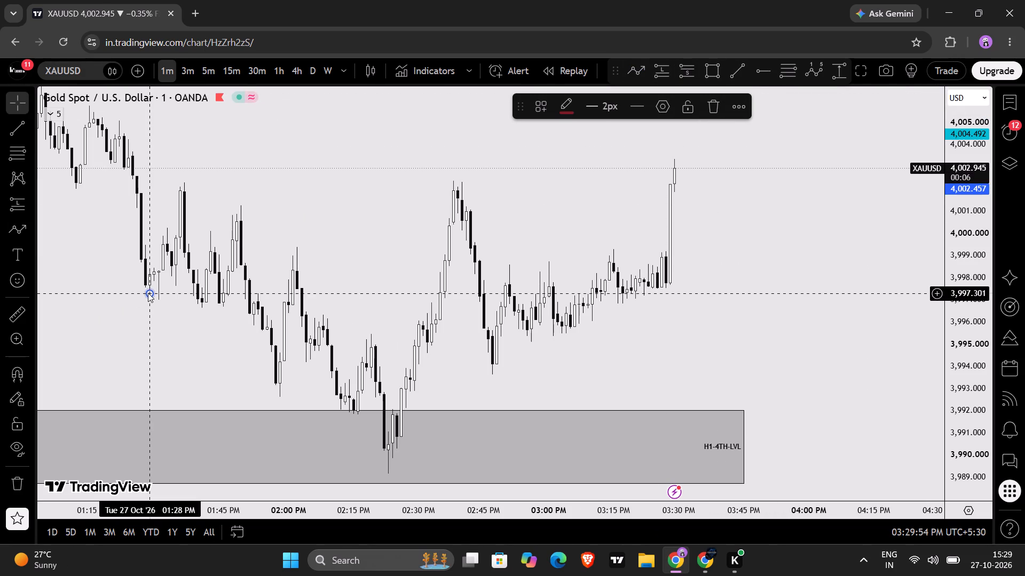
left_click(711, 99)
Trace the 1-minute swings with a path from the 01:28 PM low, through the 02:23 PM low at about 3,989.2, to about 4,001.4 at 02:40 PM.
left_click(640, 73)
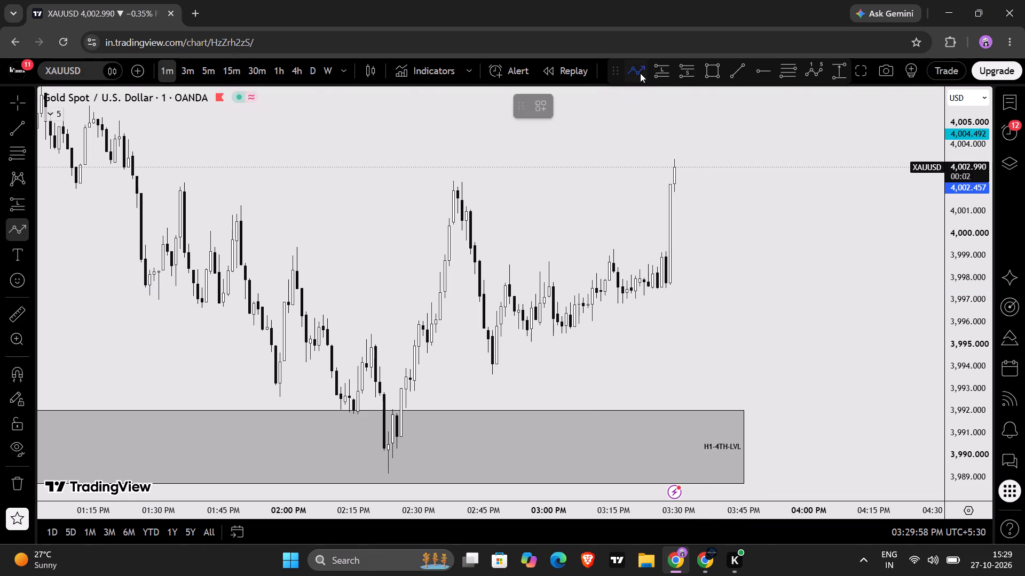
left_click(148, 294)
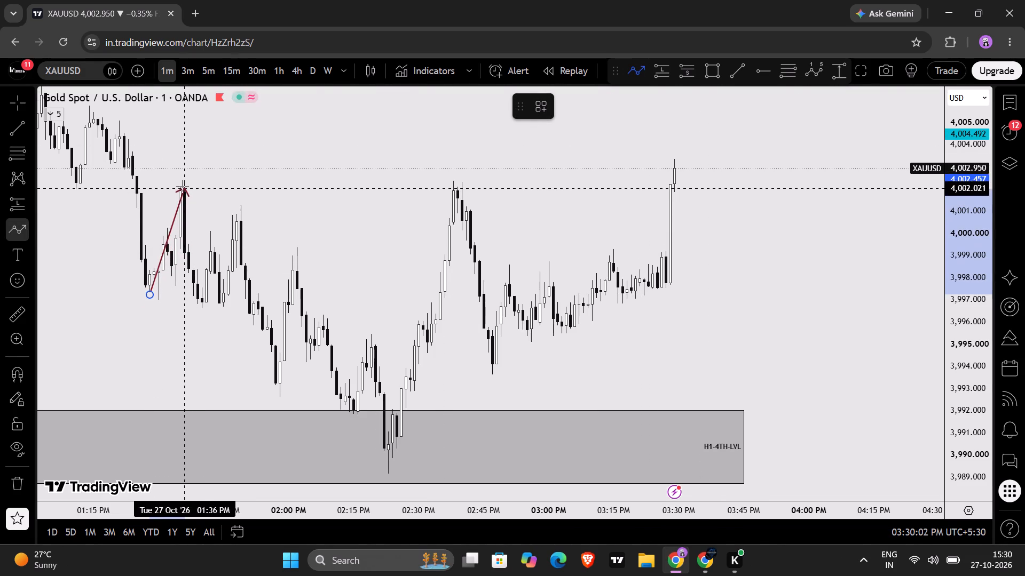
left_click(183, 183)
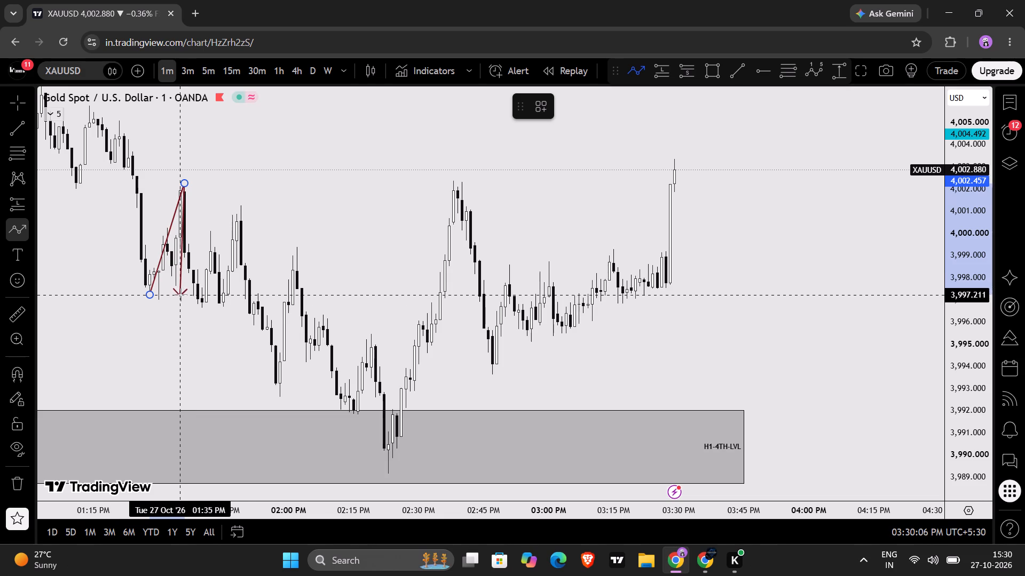
left_click(198, 309)
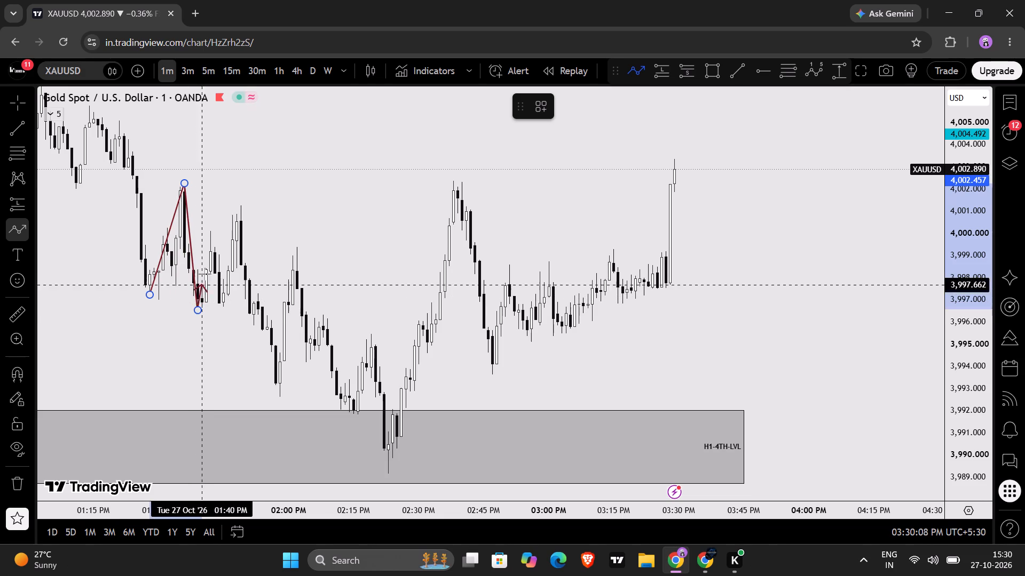
left_click(238, 207)
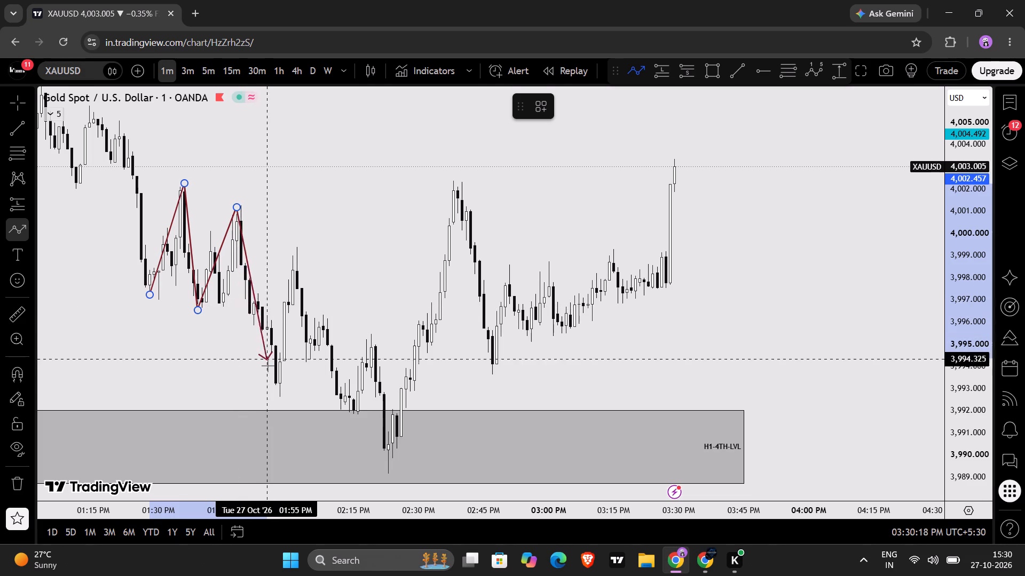
left_click(272, 396)
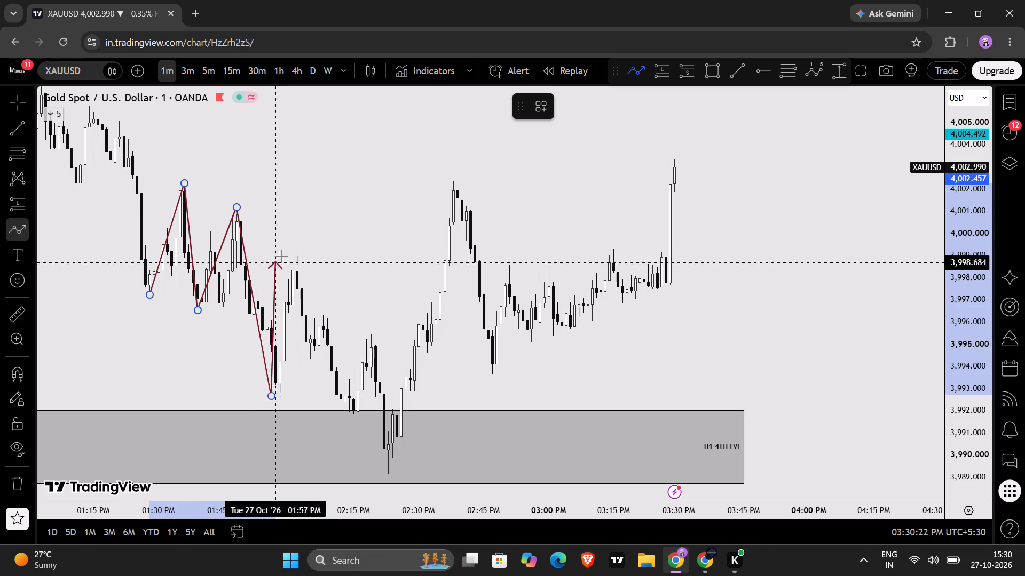
left_click(297, 245)
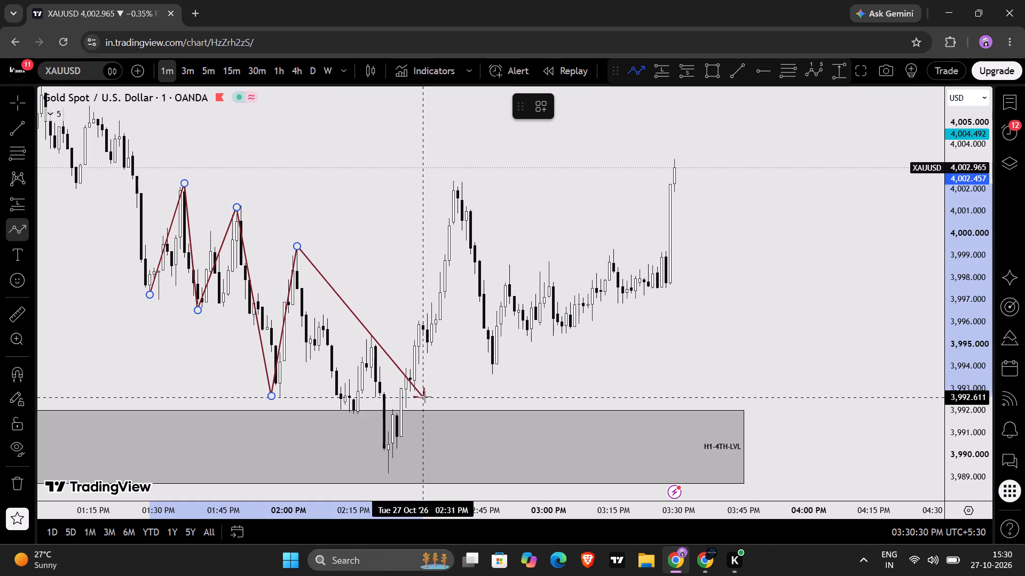
left_click(359, 415)
left_click(371, 332)
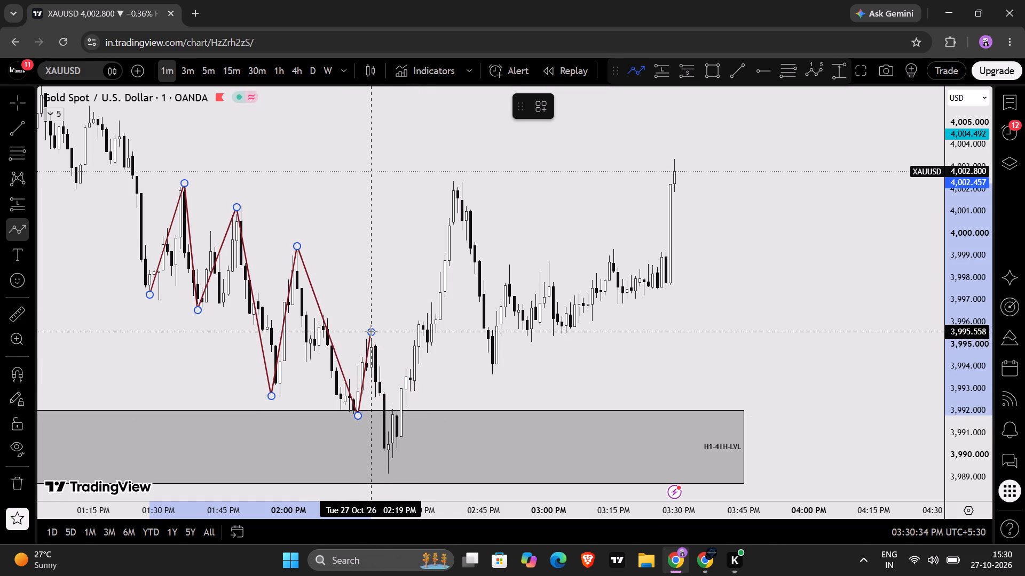
left_click(390, 472)
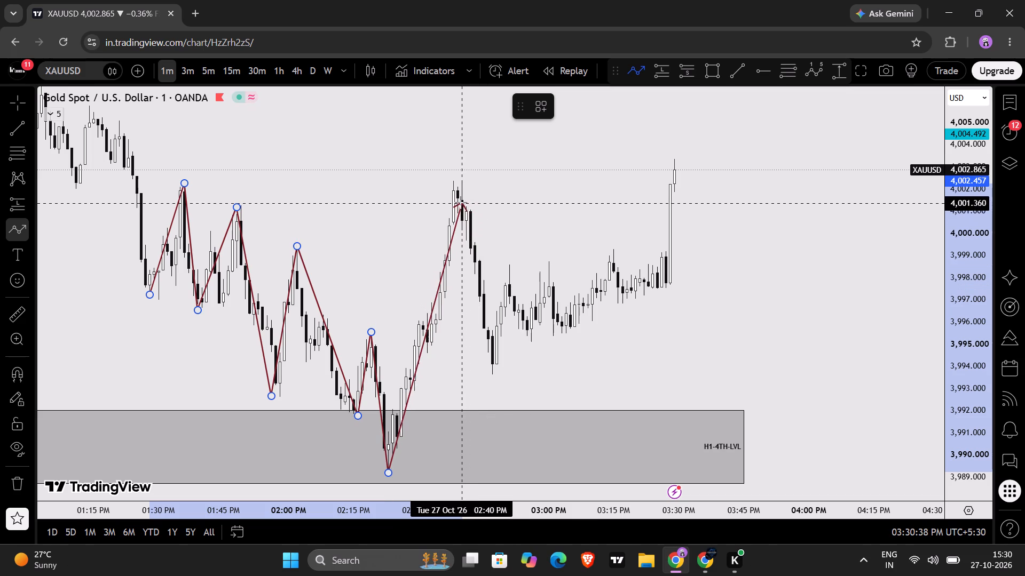
left_click(460, 202)
left_click(460, 202)
left_click(510, 206)
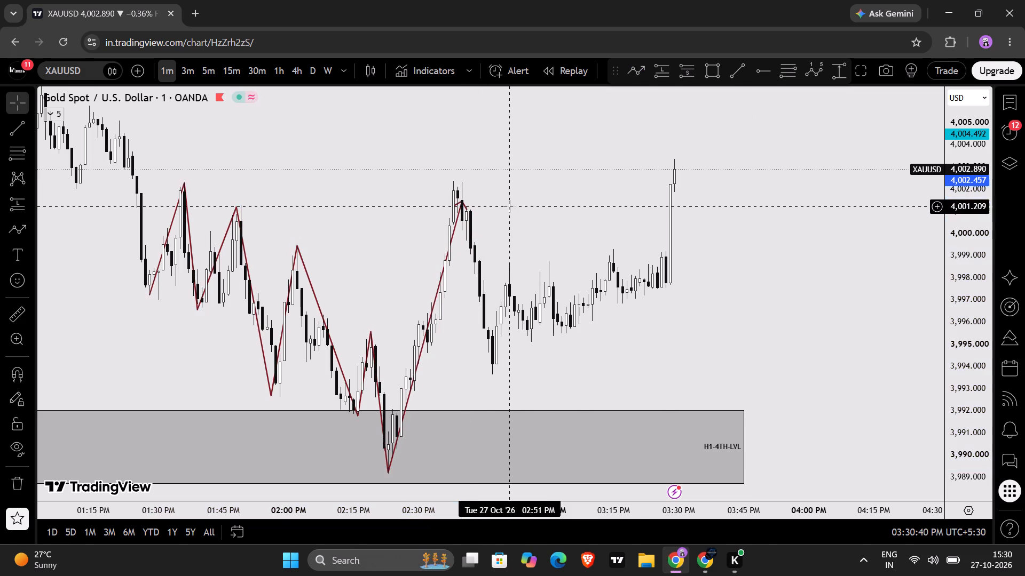
Draw a rectangle zone from 02:18 PM to about 02:59 PM, spanning about 3,994.1 to 3,995.6.
left_click(711, 71)
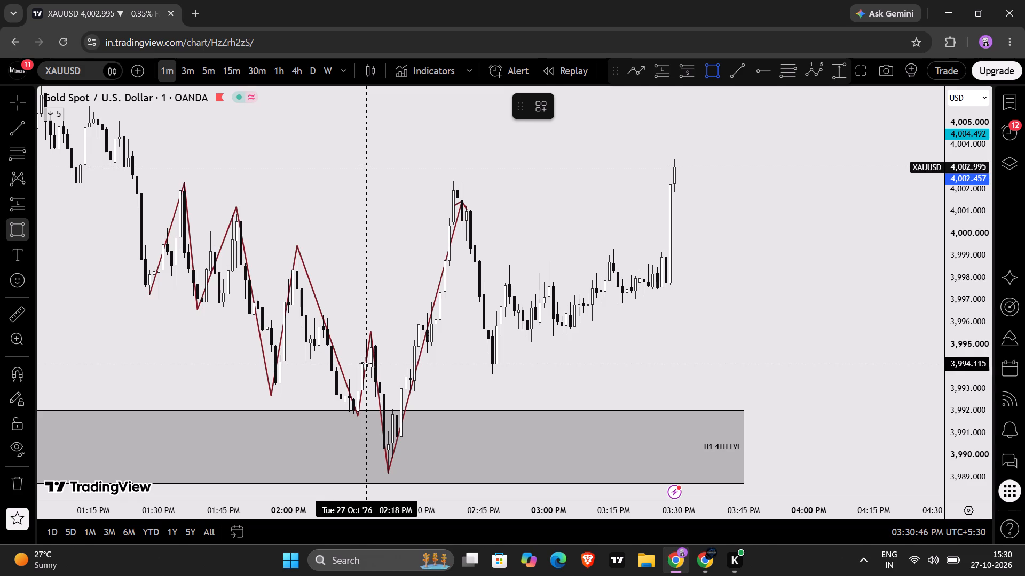
left_click_drag(365, 364, 542, 335)
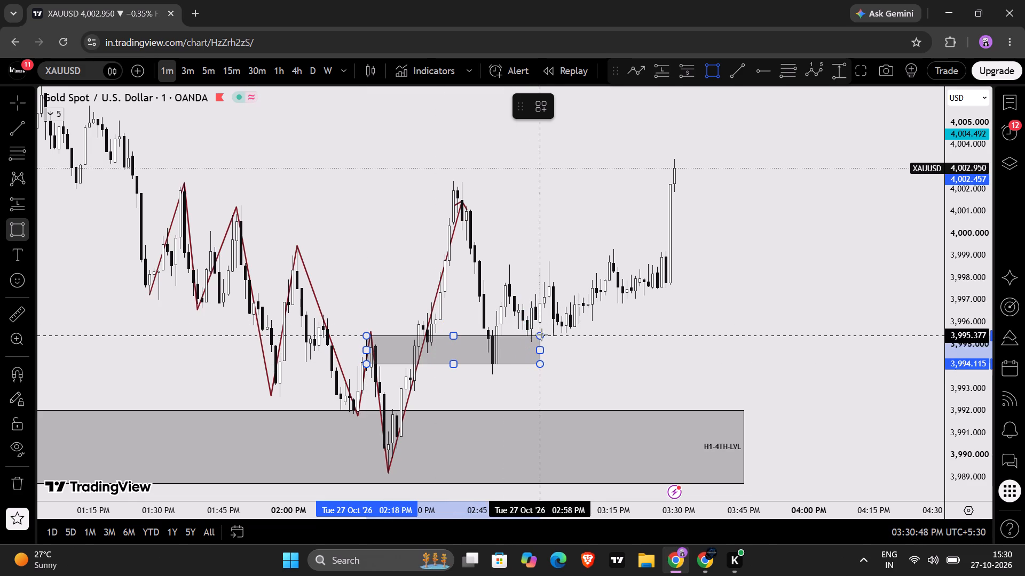
left_click_drag(542, 335, 543, 333)
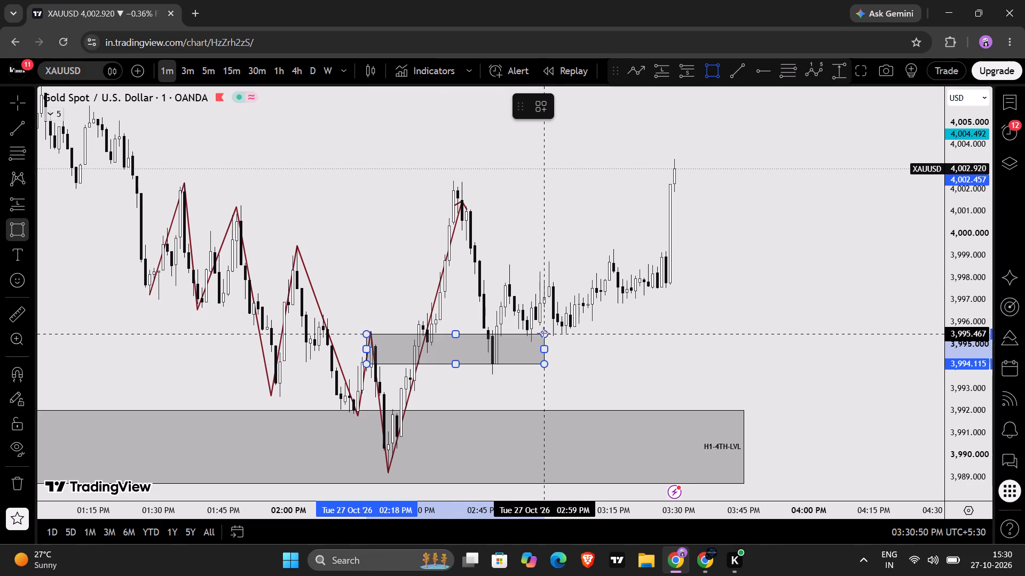
left_click_drag(543, 333, 546, 331)
left_click(546, 331)
left_click(573, 359)
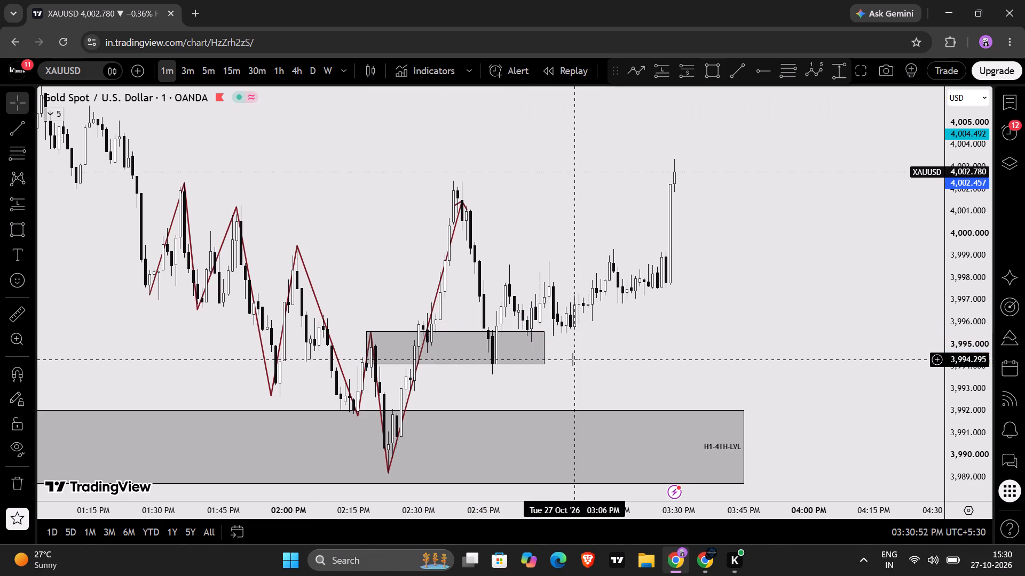
Draw a thin rectangle zone just above H1-4TH-LVL from 02:11 PM to 03:27 PM, spanning about 3,992.0 to 3,992.6.
left_click(714, 67)
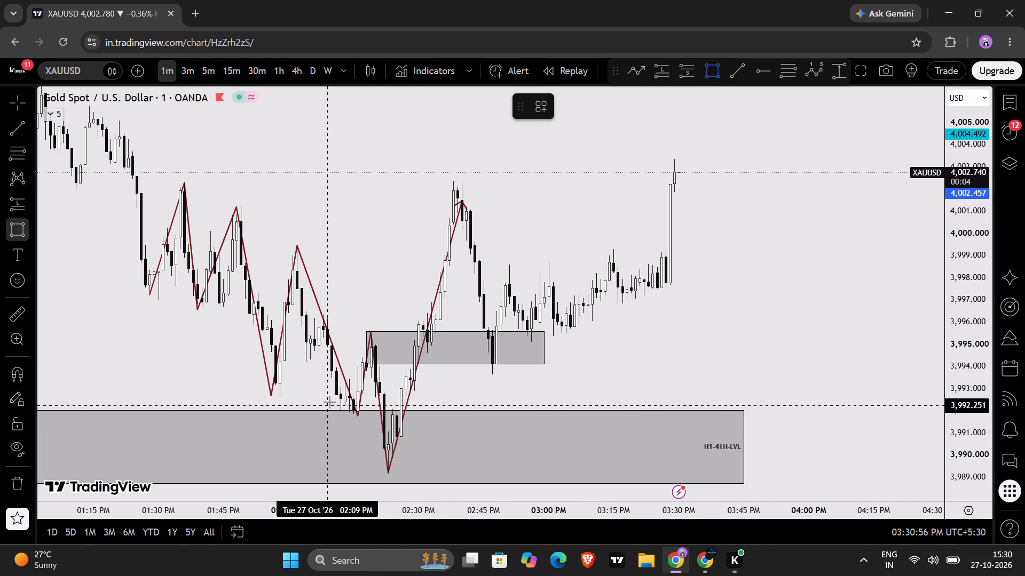
left_click(336, 396)
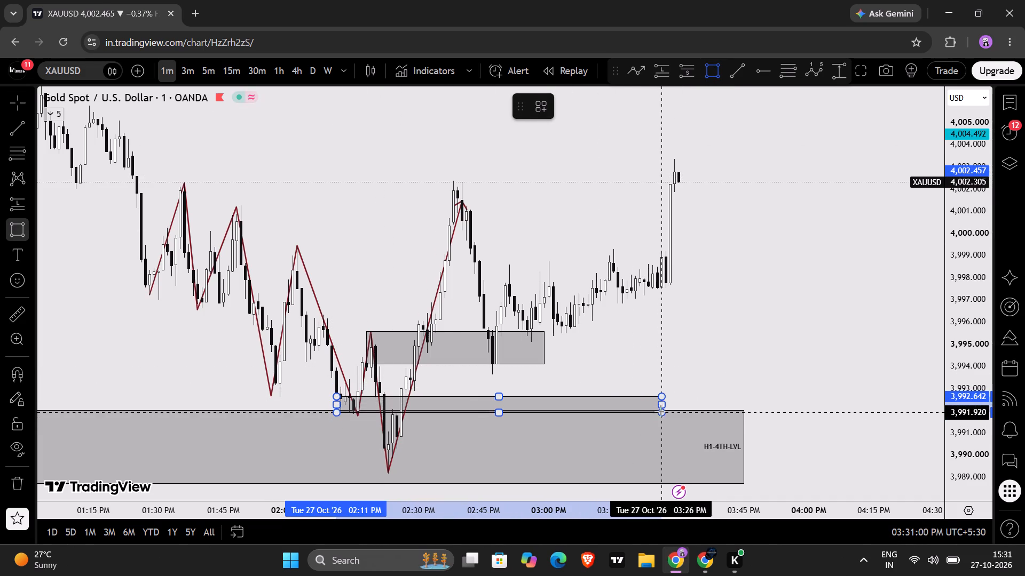
left_click(665, 411)
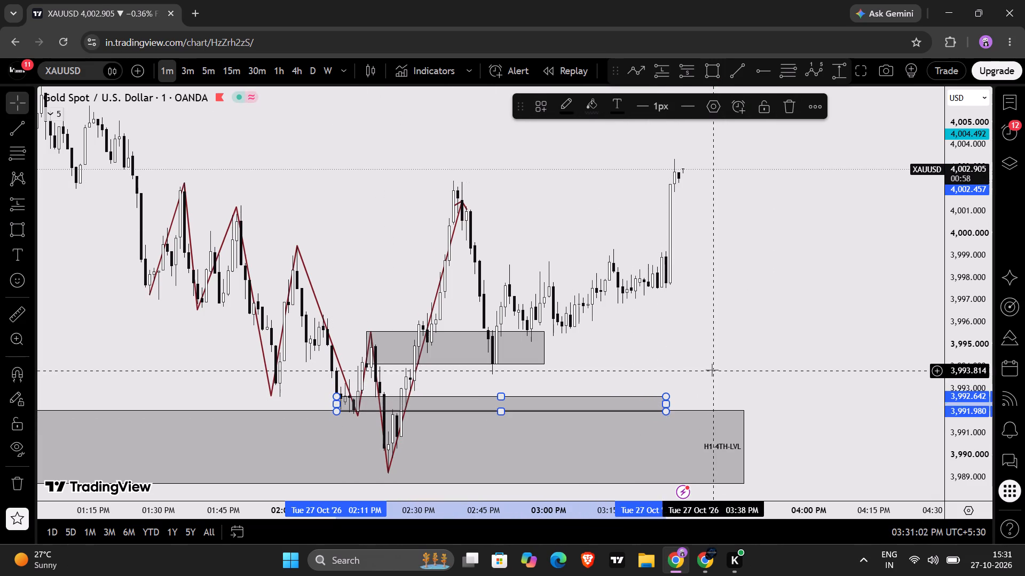
left_click(712, 370)
Shorten the H1-4TH-LVL zone so it ends at about 02:38 PM.
left_click_drag(745, 446, 564, 449)
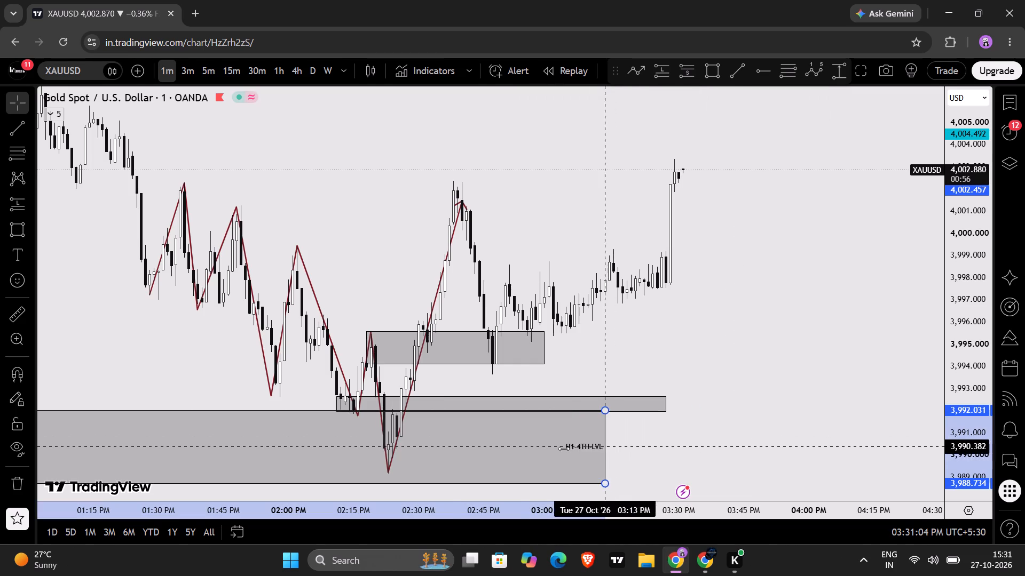
left_click_drag(564, 449, 452, 446)
left_click(557, 373)
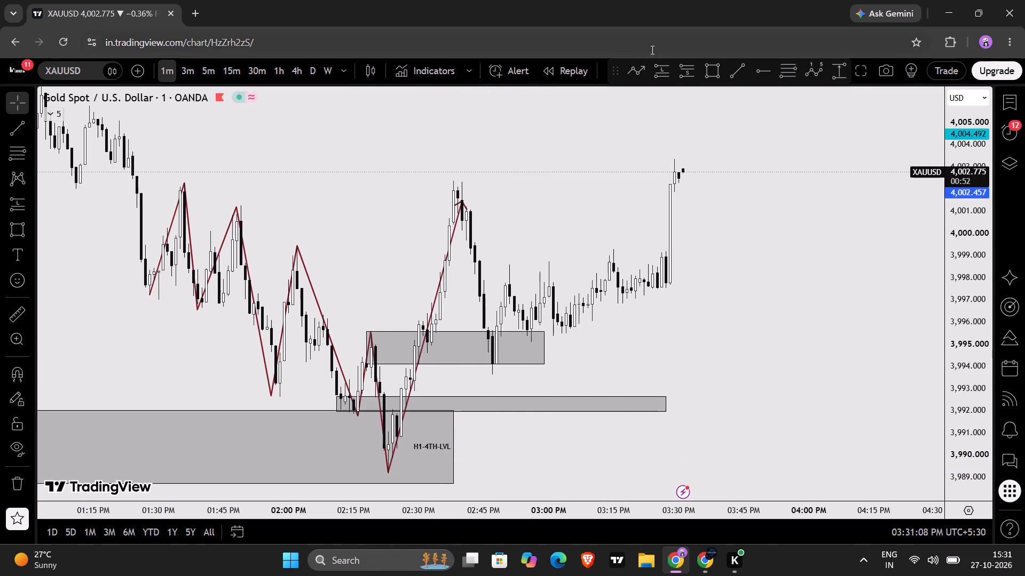
Place a long position at 02:48 PM with entry at about 3,995.98 and its stop at about 3,993.45.
left_click(665, 67)
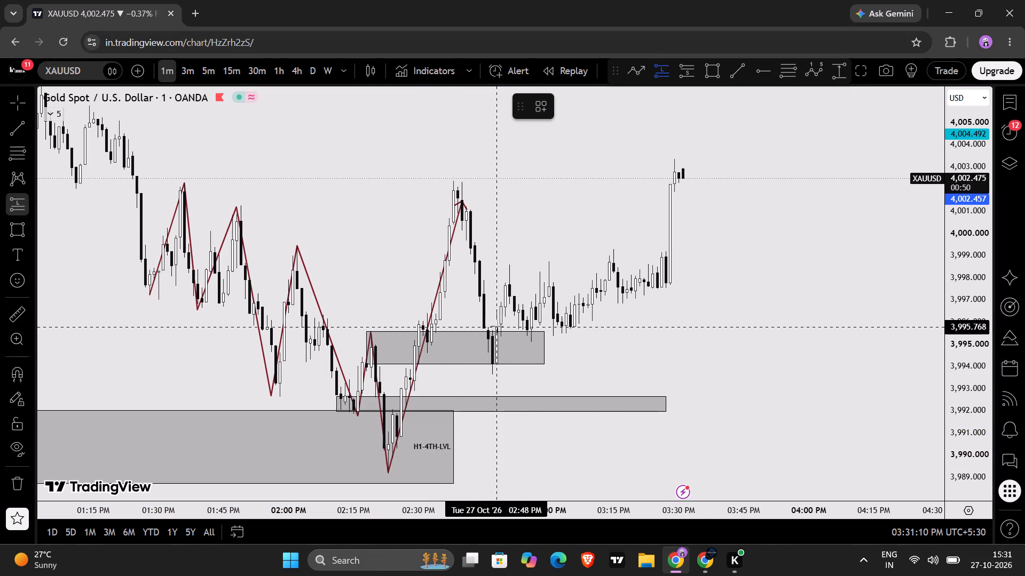
left_click(497, 322)
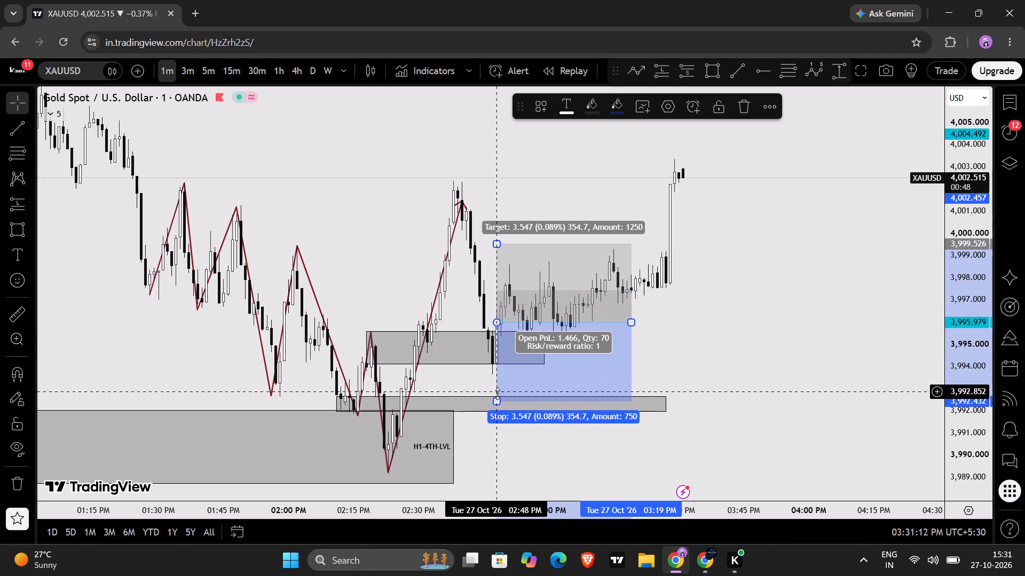
left_click(498, 395)
left_click(498, 395)
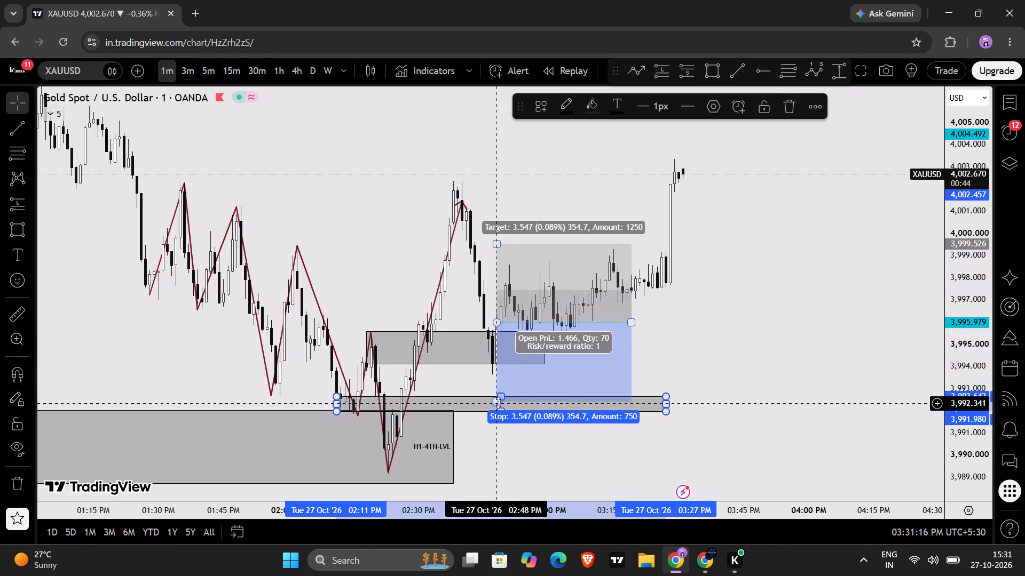
left_click_drag(498, 403, 480, 371)
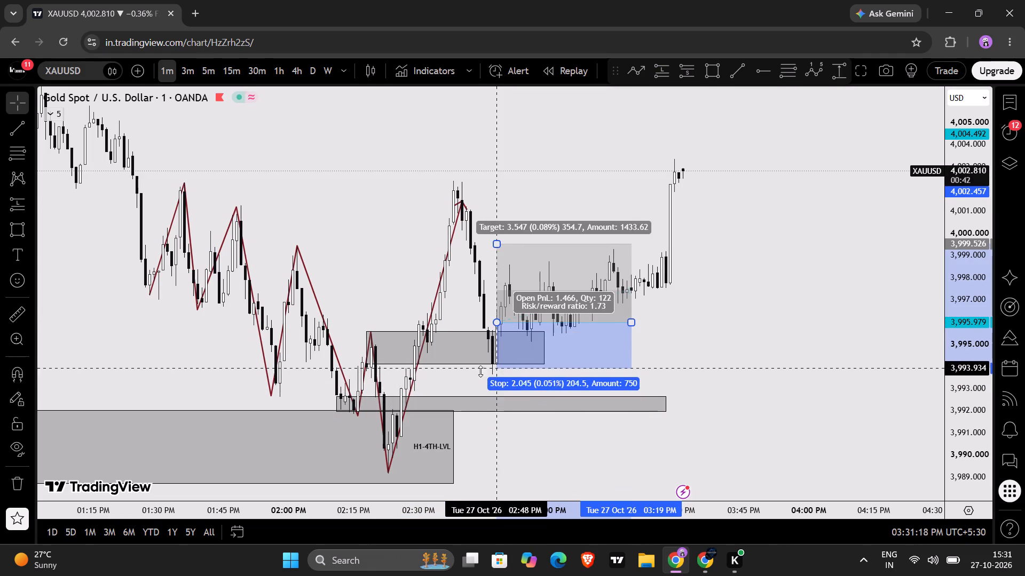
left_click_drag(480, 371, 480, 377)
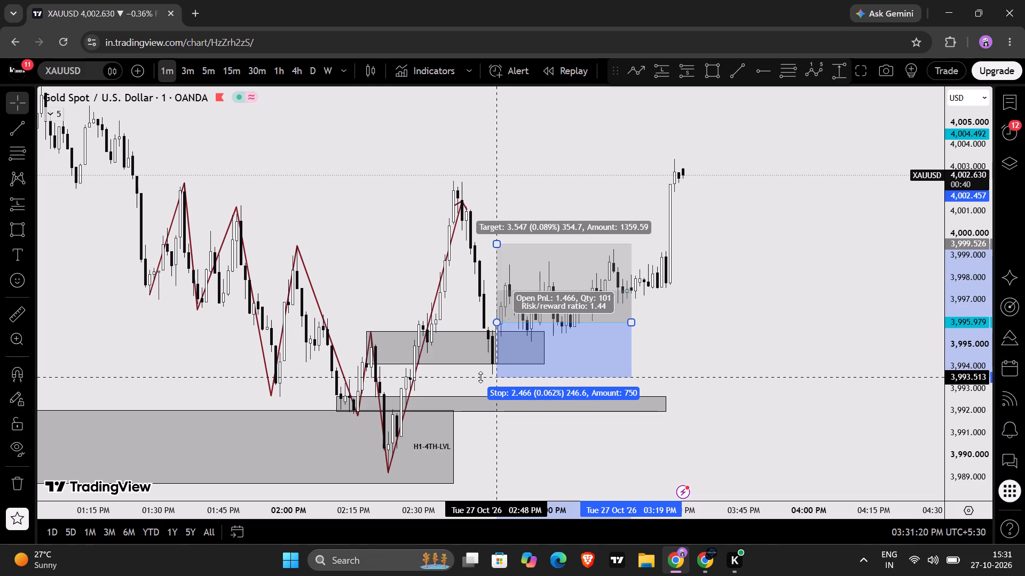
left_click_drag(480, 377, 480, 378)
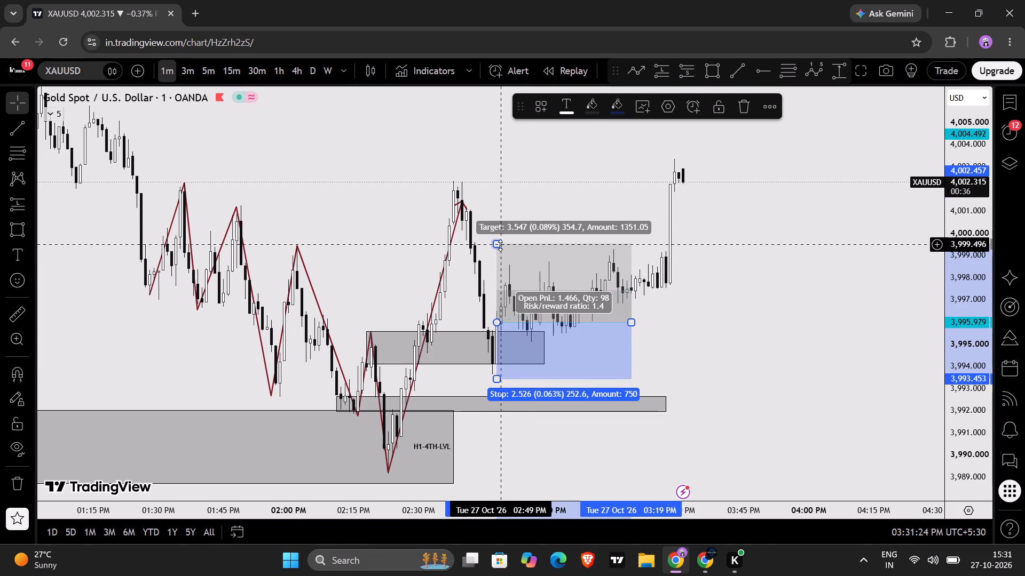
Raise the long position's target to about 4,006.1 for a risk/reward ratio of about 4.
left_click_drag(500, 245, 493, 269)
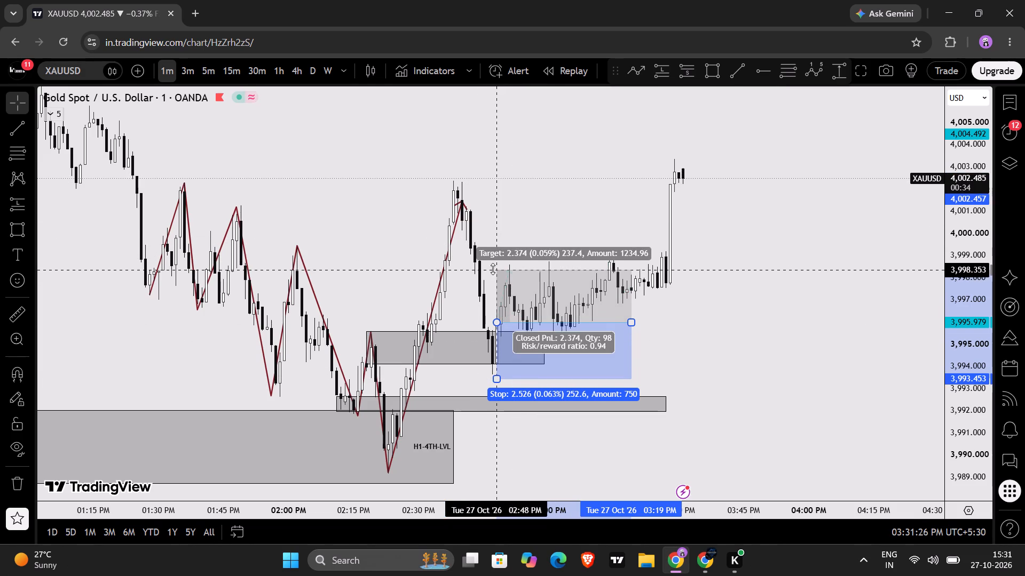
left_click_drag(493, 269, 493, 266)
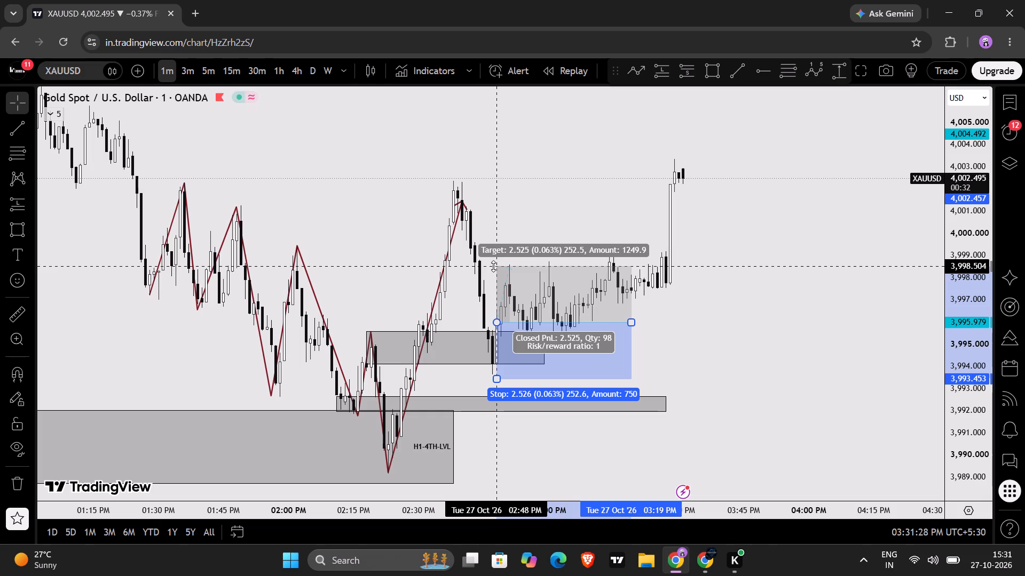
left_click_drag(493, 266, 510, 215)
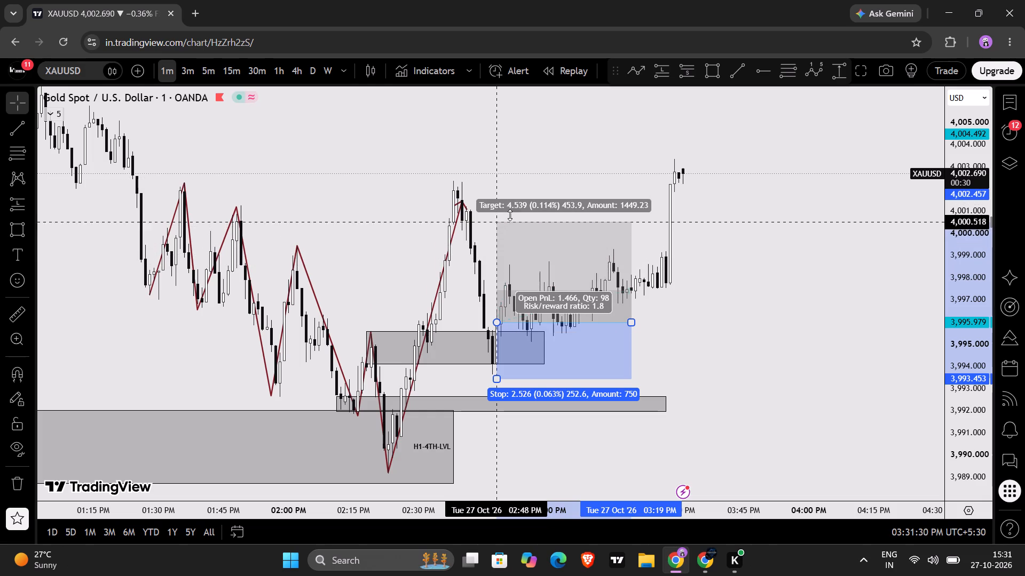
left_click_drag(510, 215, 515, 206)
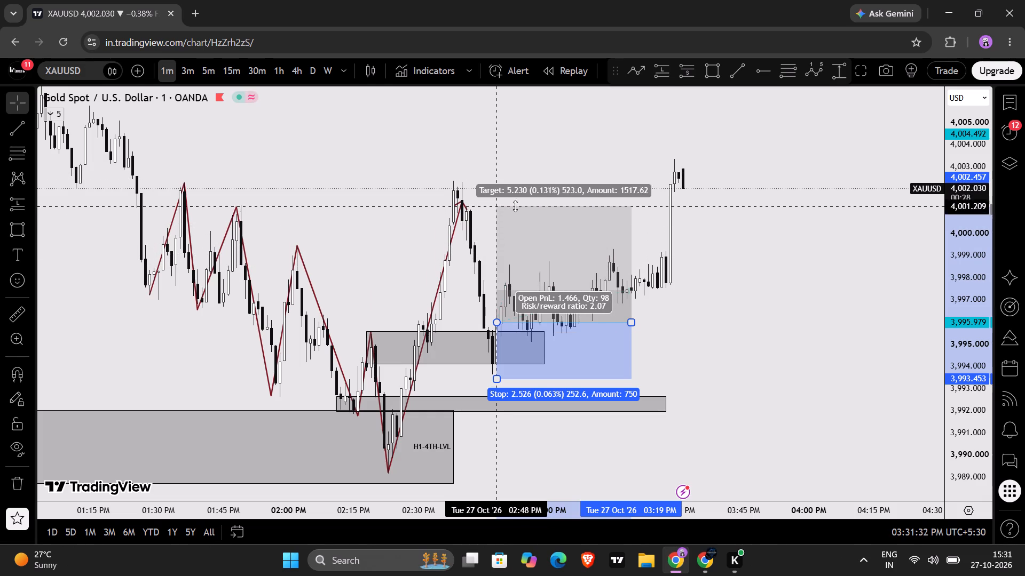
left_click_drag(515, 206, 537, 161)
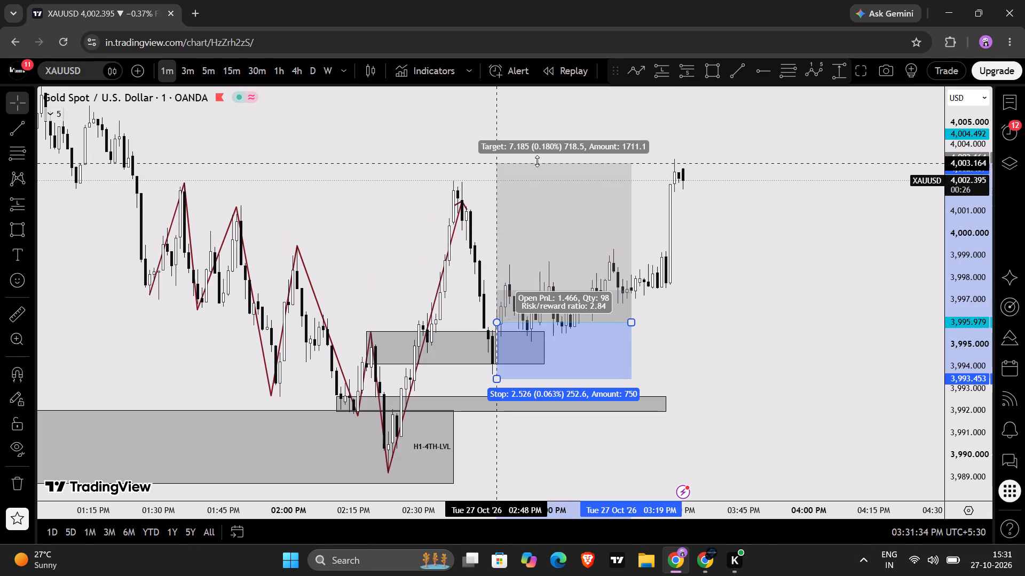
left_click_drag(537, 161, 546, 125)
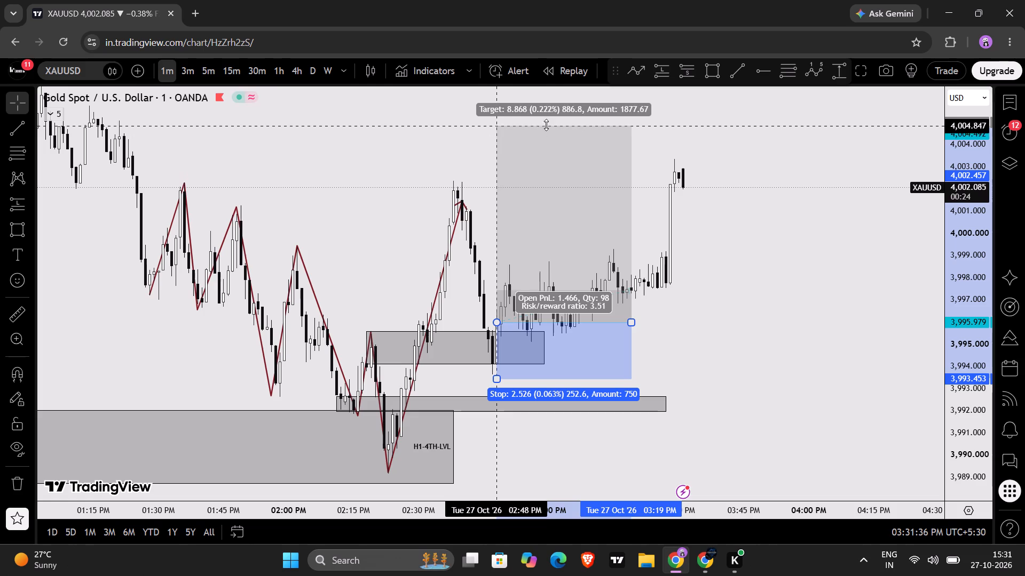
left_click_drag(546, 125, 555, 107)
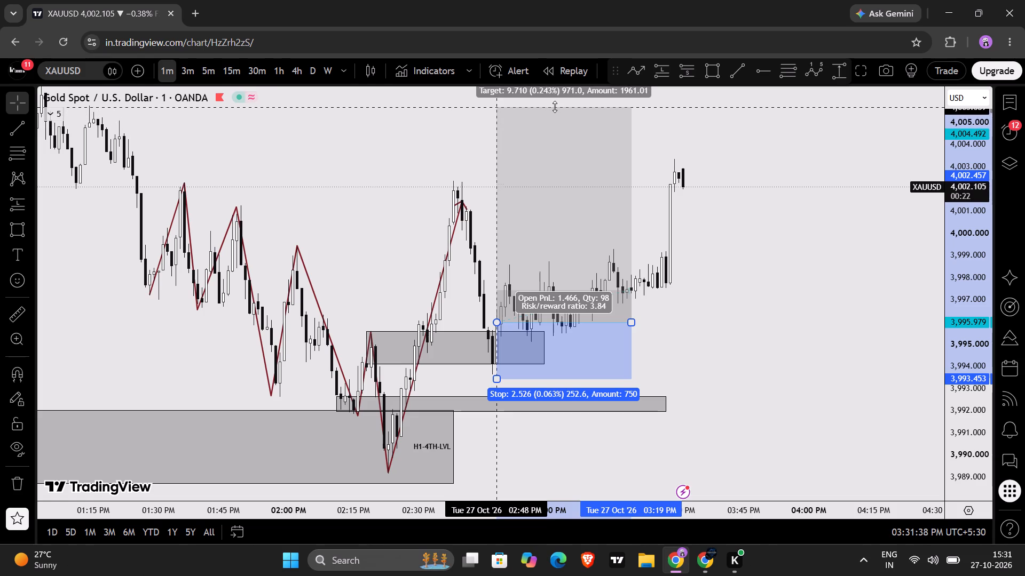
left_click_drag(555, 107, 558, 0)
left_click_drag(463, 94, 464, 146)
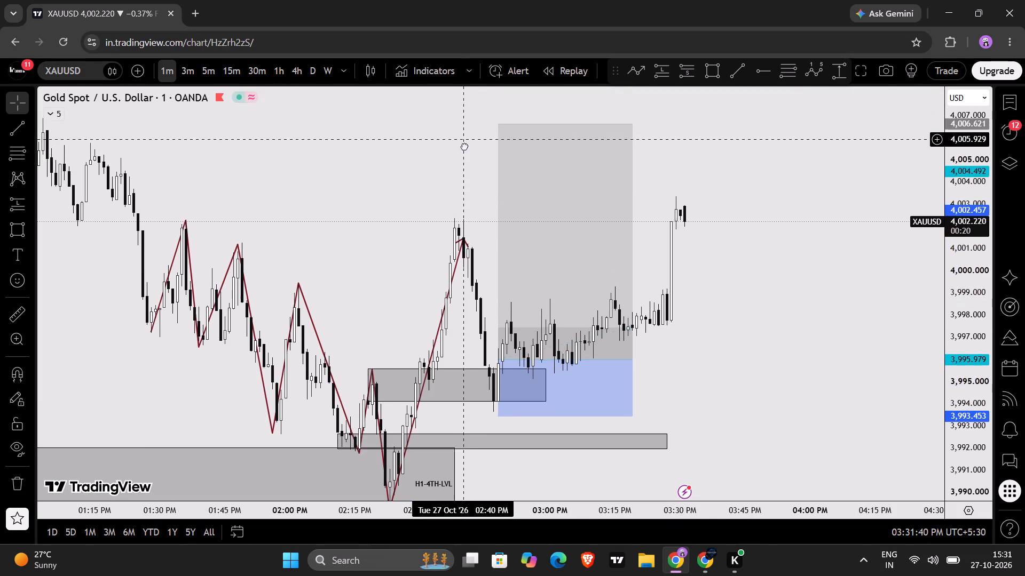
left_click_drag(464, 146, 465, 147)
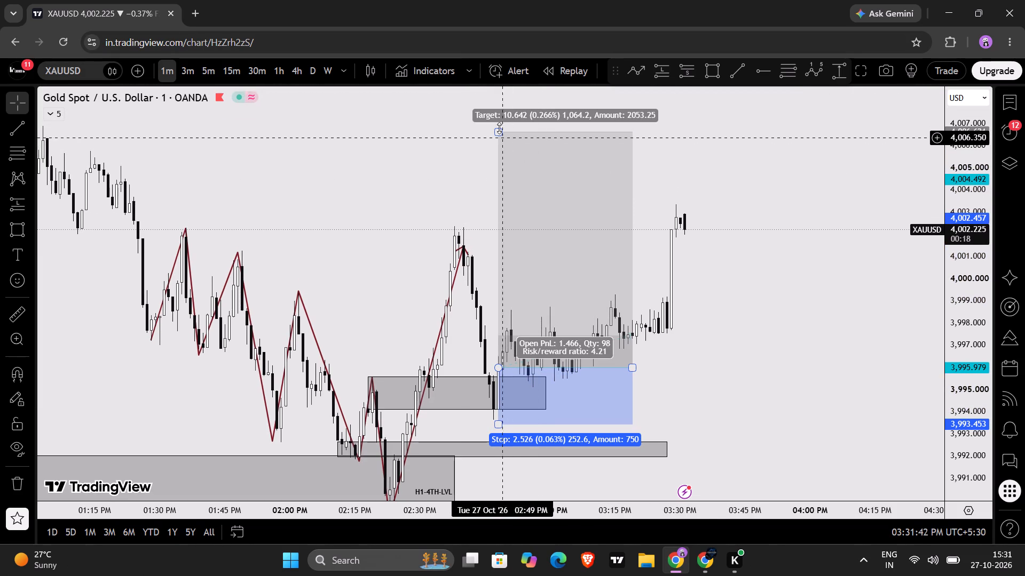
left_click_drag(498, 134, 489, 144)
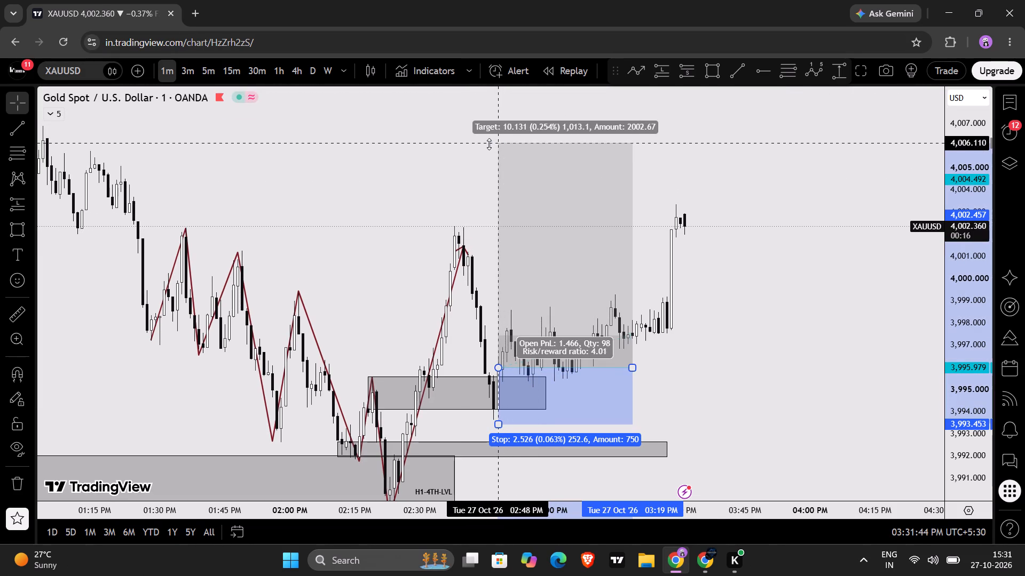
Adjust the long position's target to about 4,006.05 and extend its right edge to about 03:34 PM.
left_click_drag(489, 144, 490, 144)
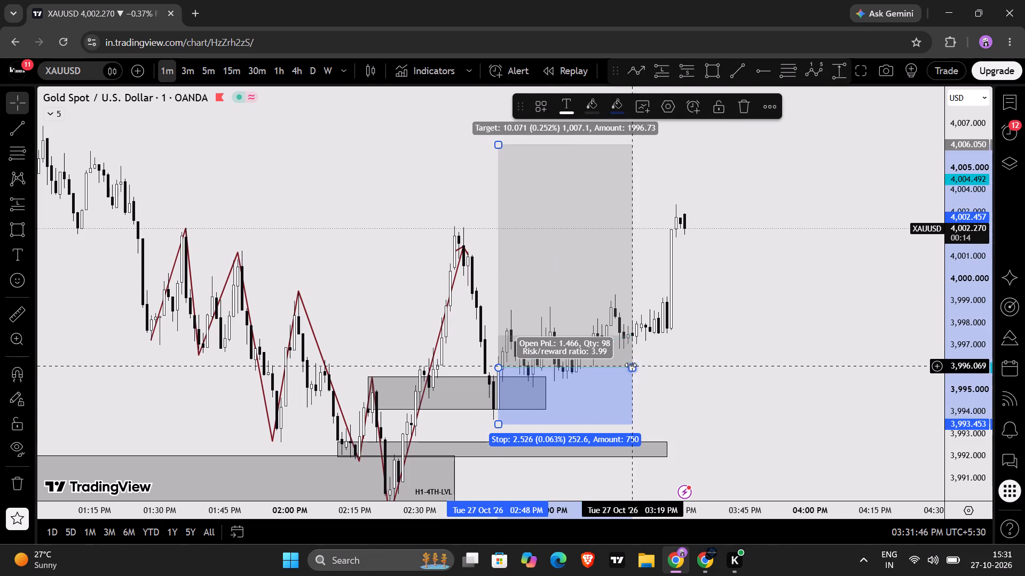
left_click_drag(630, 365, 698, 350)
left_click(752, 316)
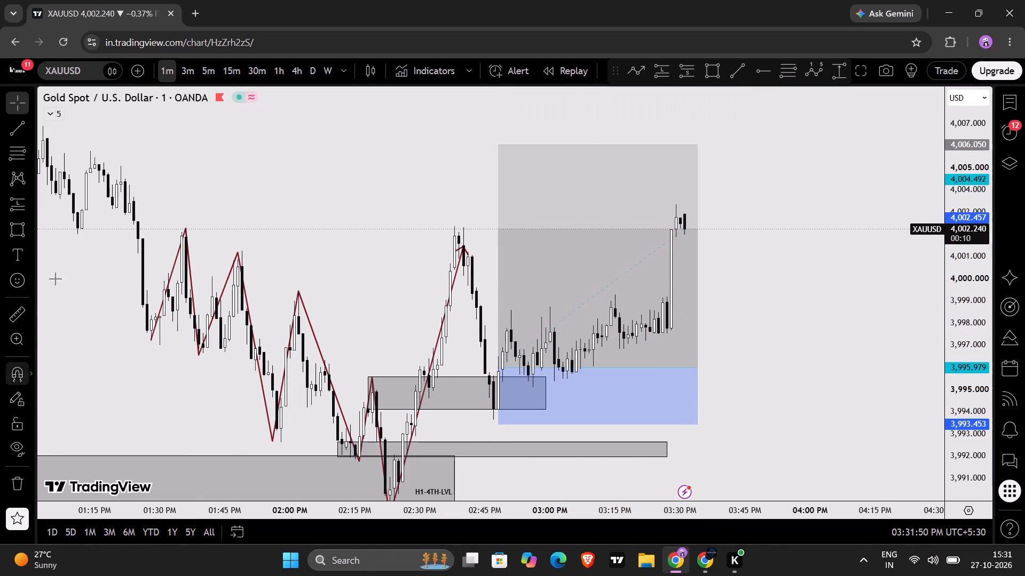
Measure the price range from the long position's entry level up to the latest high, without keeping the measurement.
left_click(835, 76)
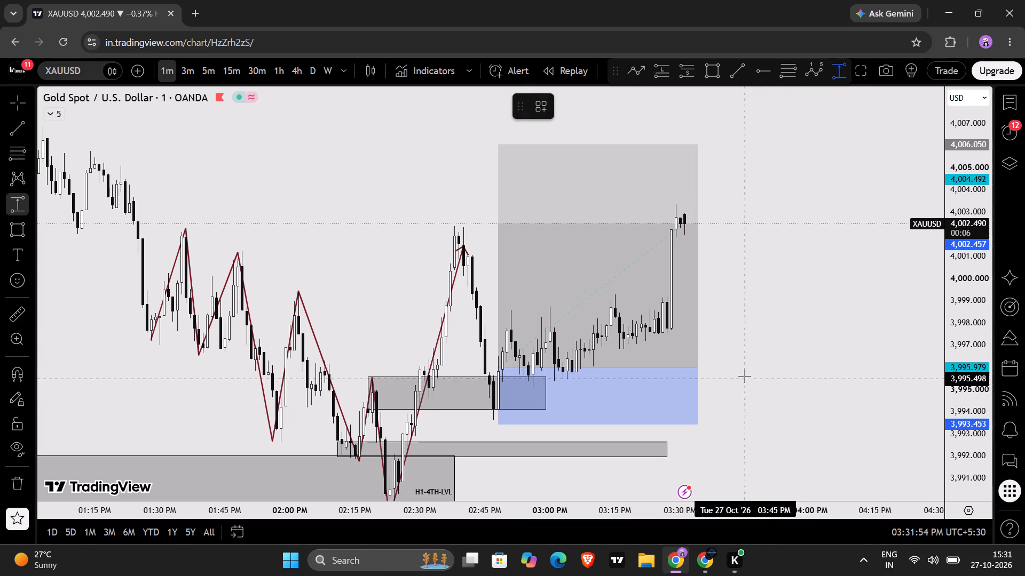
left_click(730, 365)
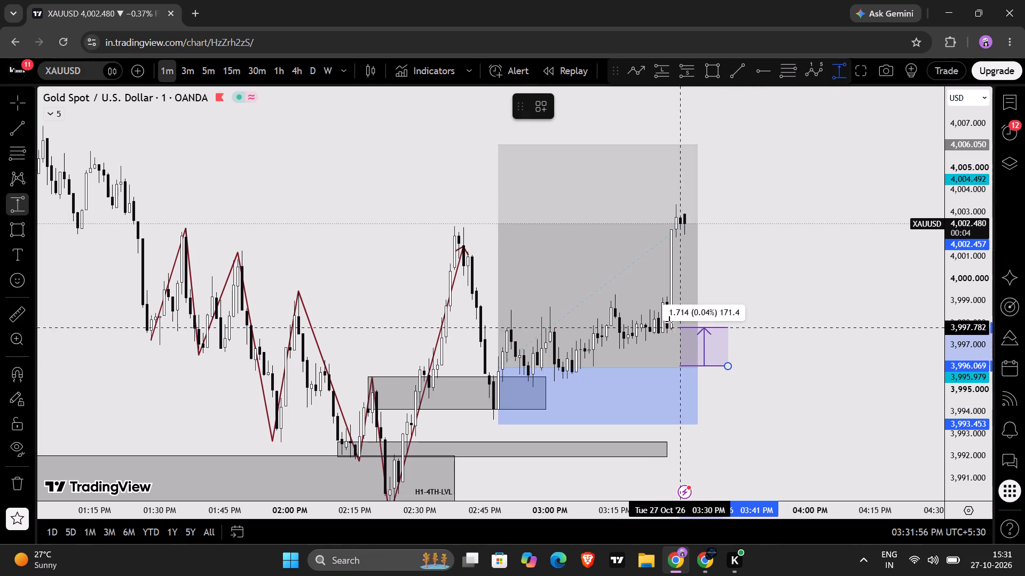
right_click(618, 202)
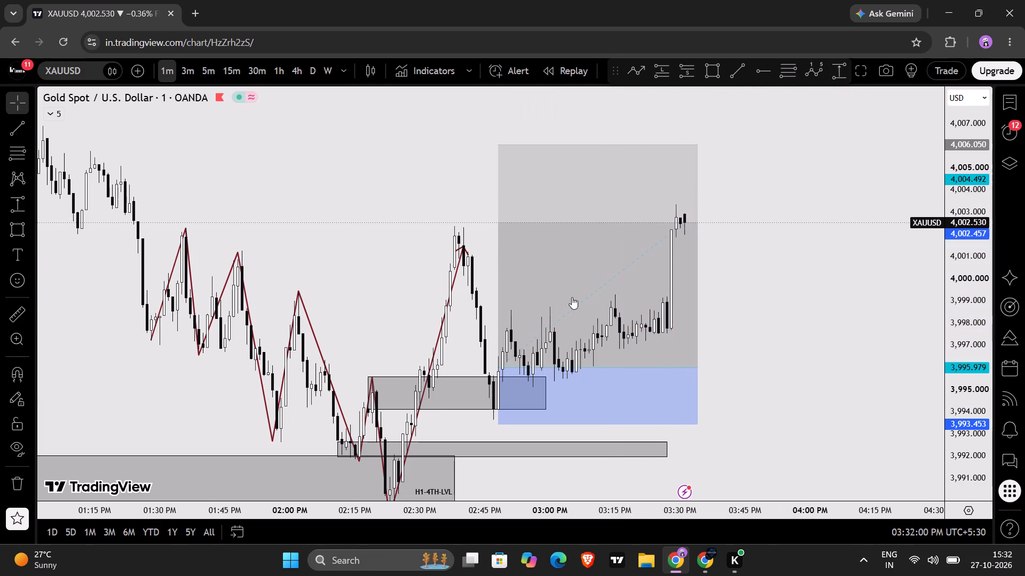
left_click(826, 362)
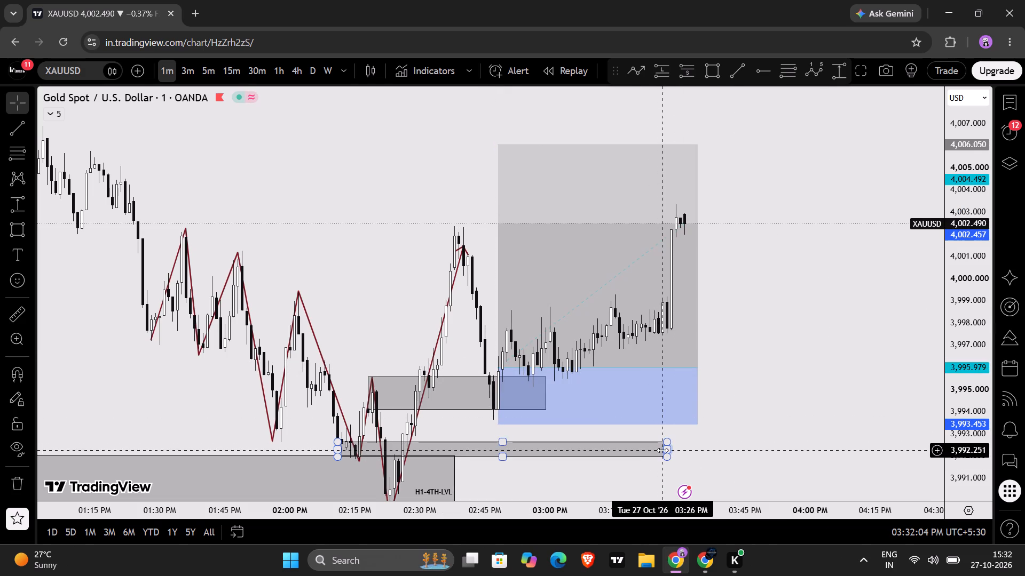
Delete the red zigzag structure path from the 1-minute chart.
left_click_drag(730, 449, 744, 383)
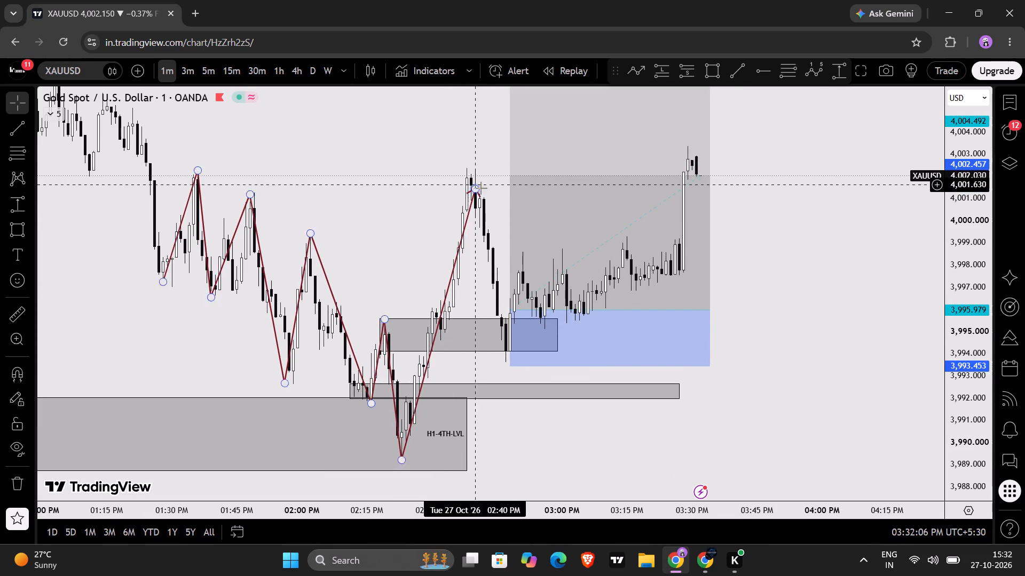
left_click(479, 186)
key("BackSpace")
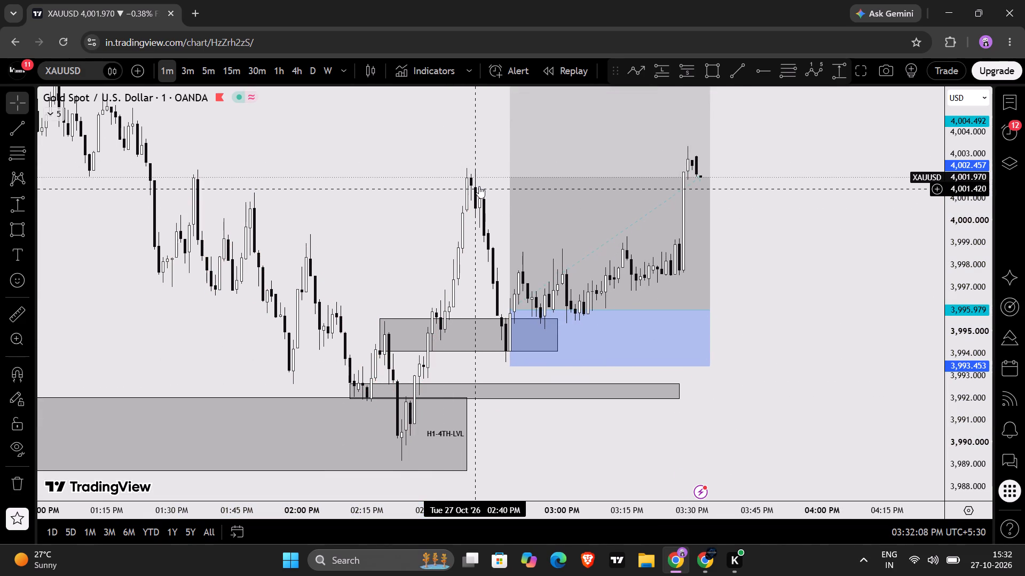
Switch to the other Chrome window and open the full chart of Capital.com's NAS100 from the watchlist.
left_click(202, 11)
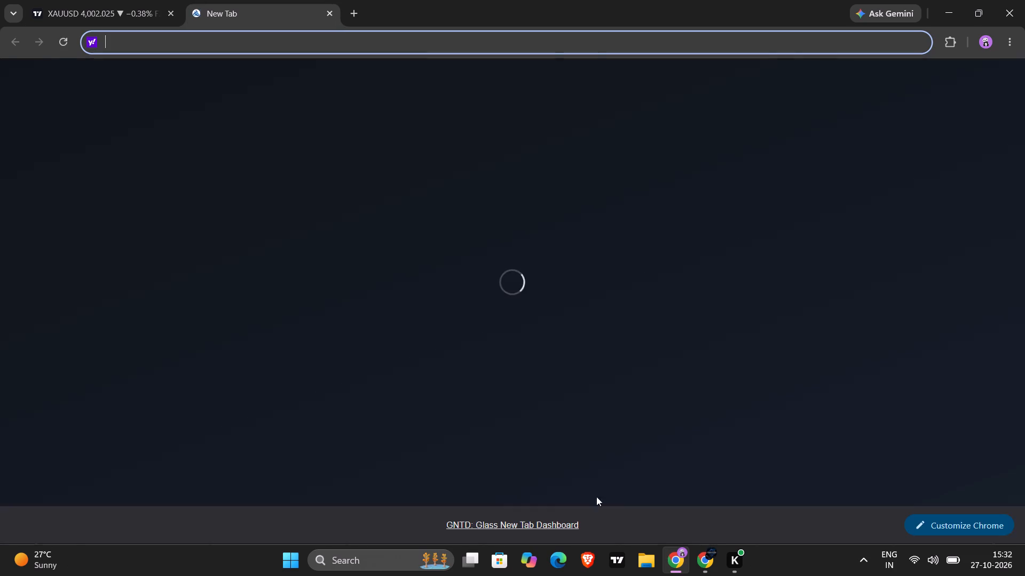
left_click(705, 569)
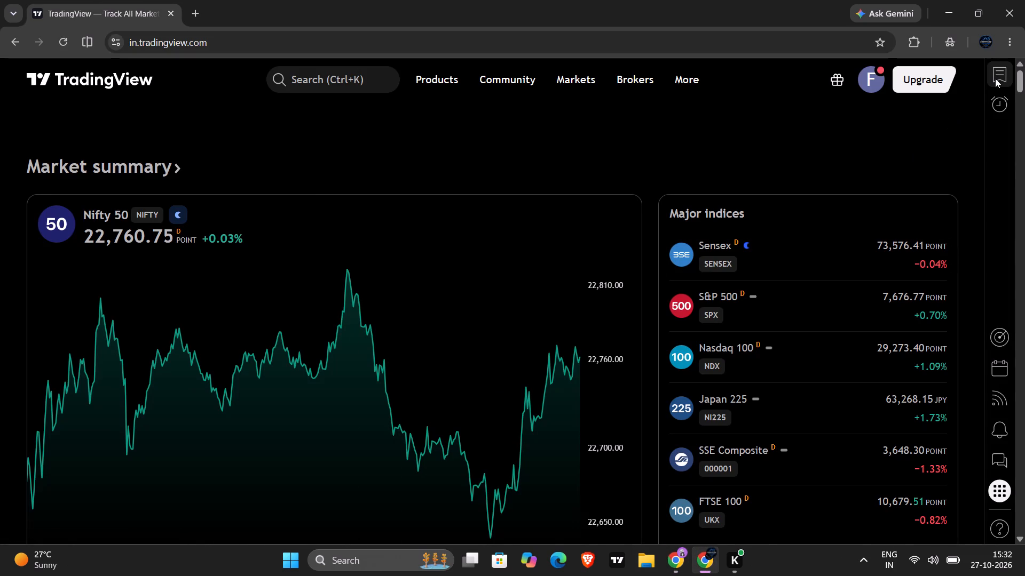
left_click(995, 78)
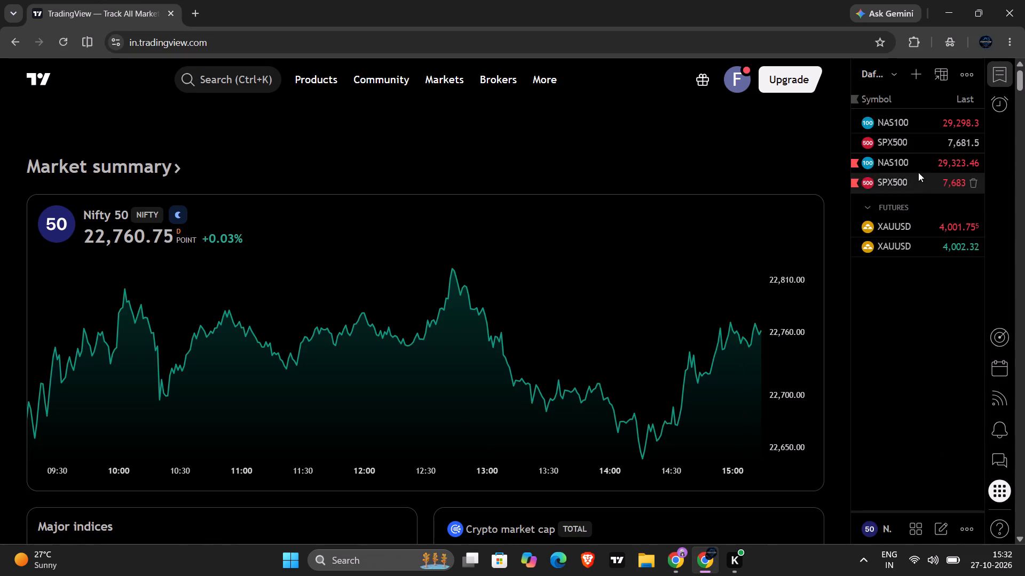
left_click(928, 117)
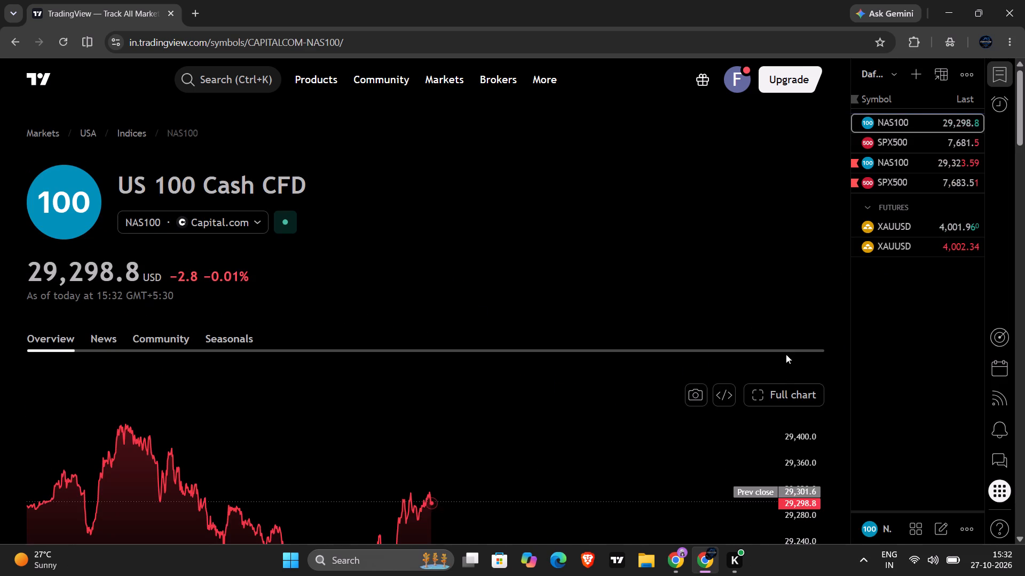
left_click(771, 391)
Return to the XAUUSD chart and examine its price action on the 15-minute and 5-minute timeframes.
left_click(666, 575)
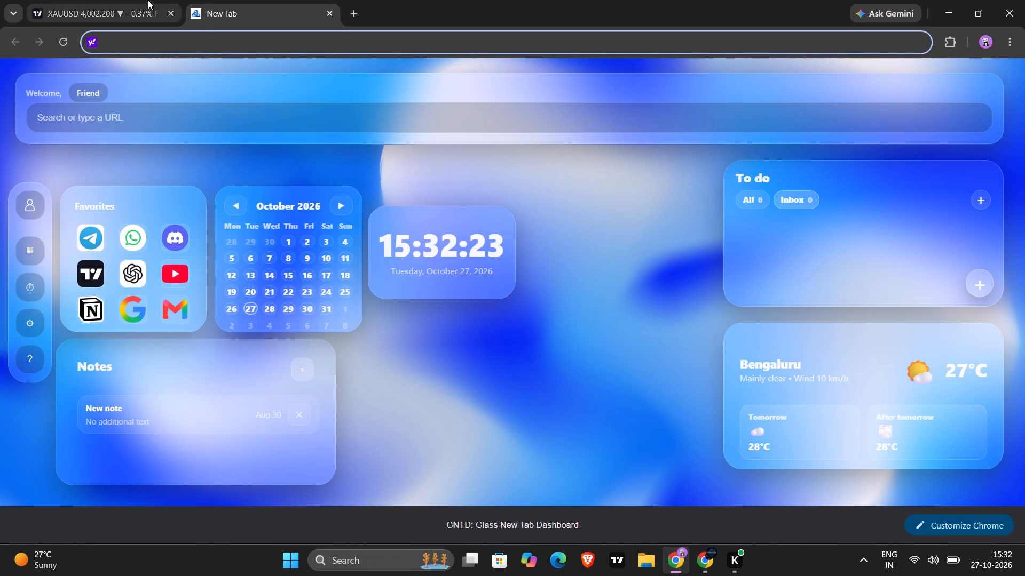
left_click(148, 0)
left_click(790, 322)
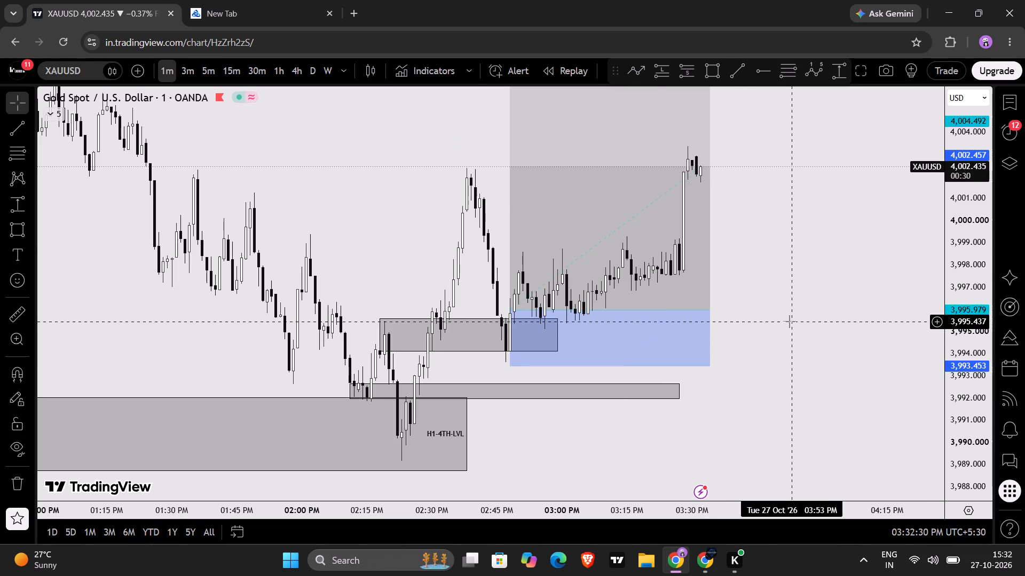
left_click(235, 70)
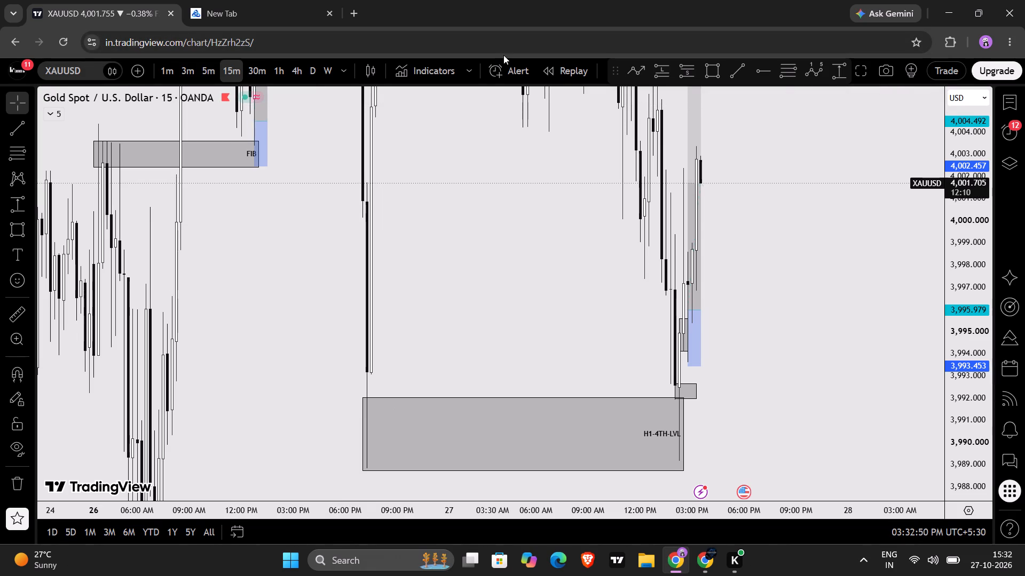
left_click(201, 82)
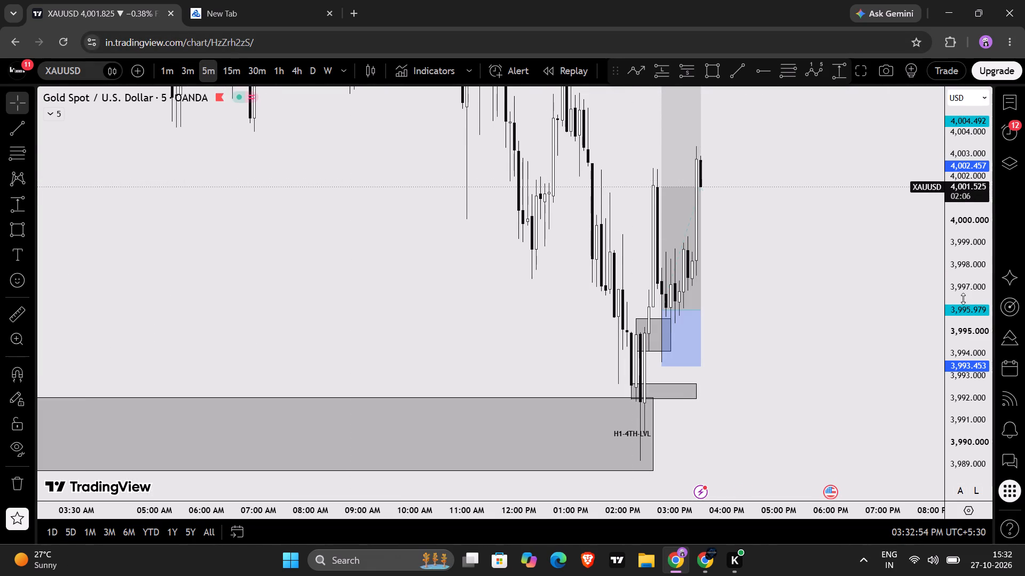
scroll(963, 299, "down", 11)
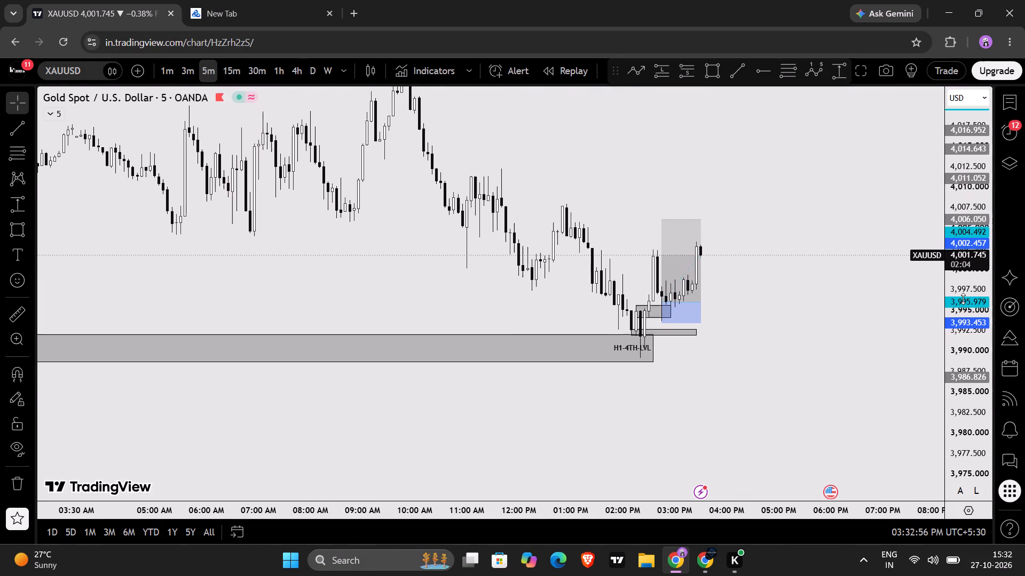
scroll(963, 299, "up", 2)
scroll(840, 338, "down", 1)
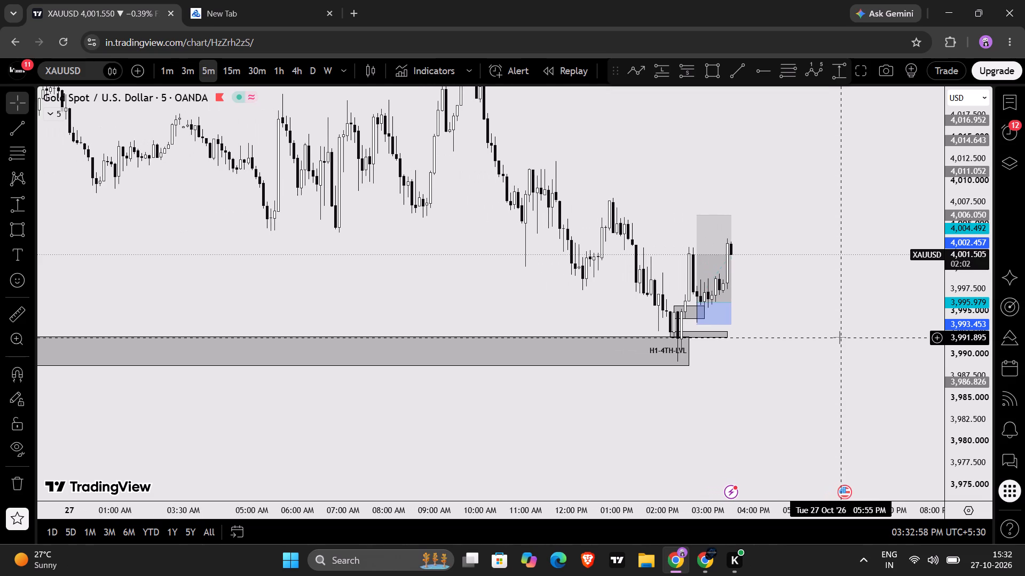
scroll(840, 338, "down", 1)
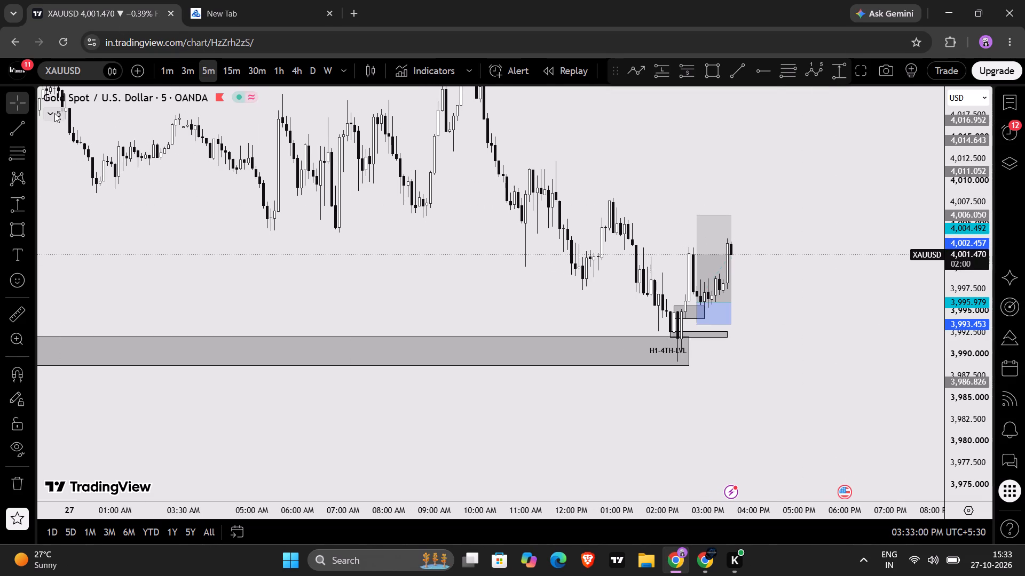
Show the first RM'S JADU TONA indicator and remove its hidden duplicate from the chart.
left_click(54, 113)
left_click(121, 129)
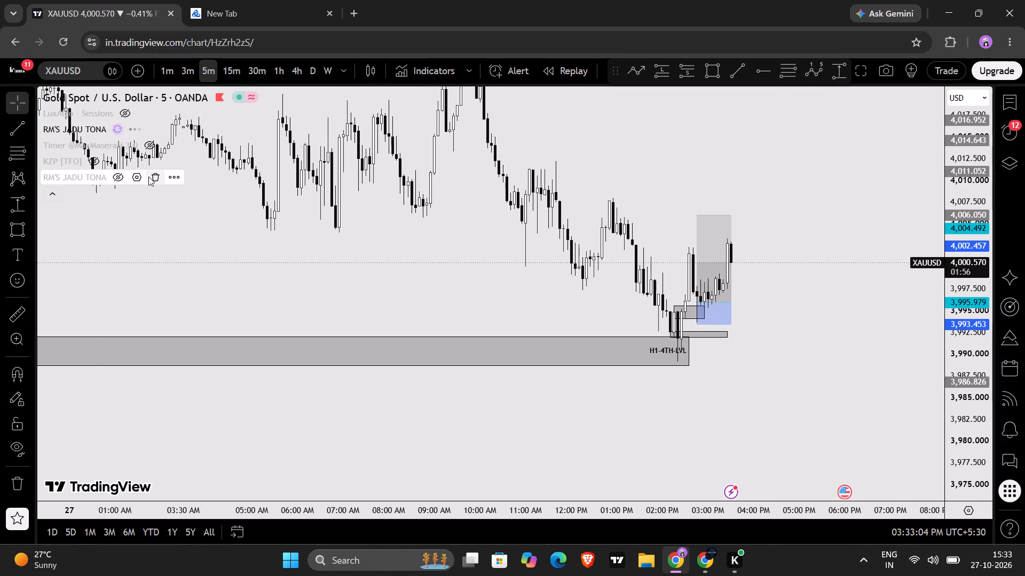
left_click(148, 177)
Extend the long position's right edge to about 03:50 PM on the 5-minute chart.
scroll(213, 222, "down", 1)
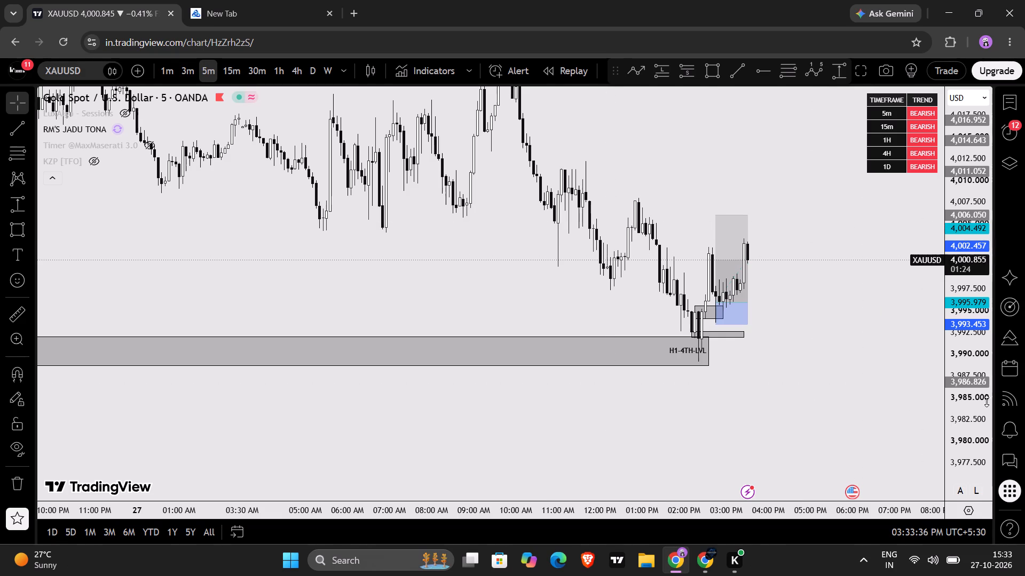
scroll(992, 398, "down", 7)
scroll(892, 387, "down", 3)
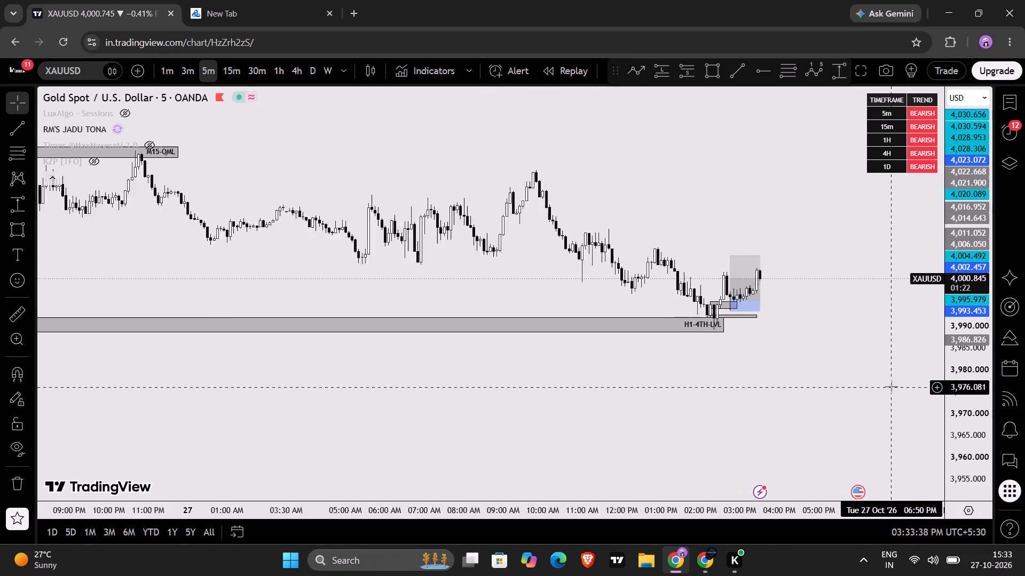
scroll(892, 387, "up", 3)
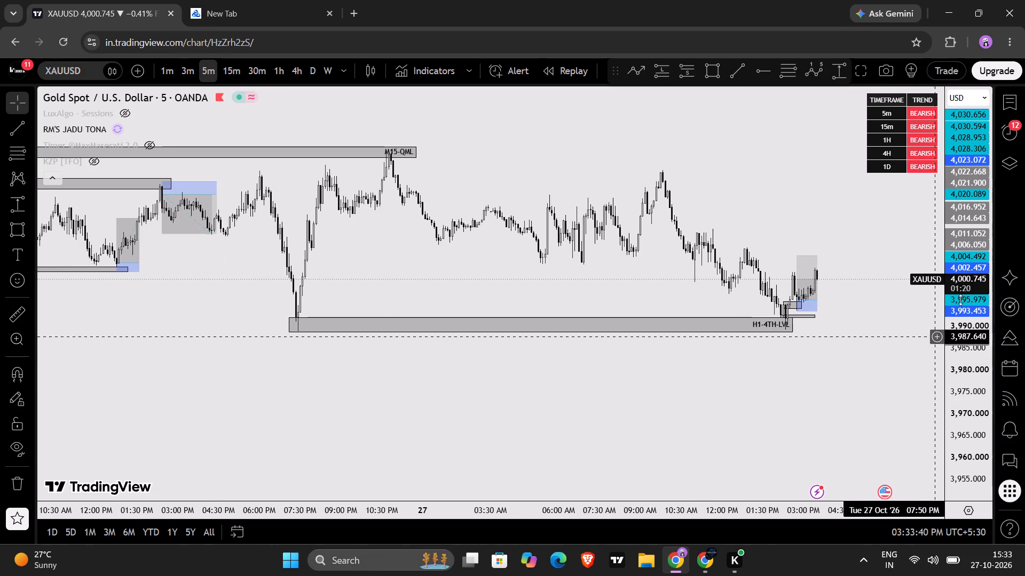
scroll(971, 287, "up", 10)
scroll(815, 199, "up", 3)
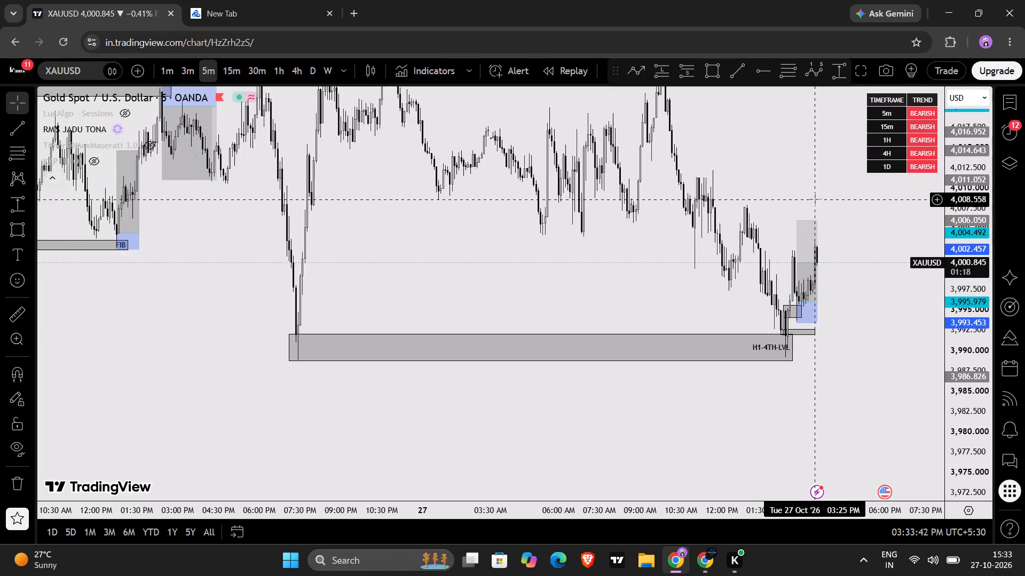
scroll(815, 199, "up", 4)
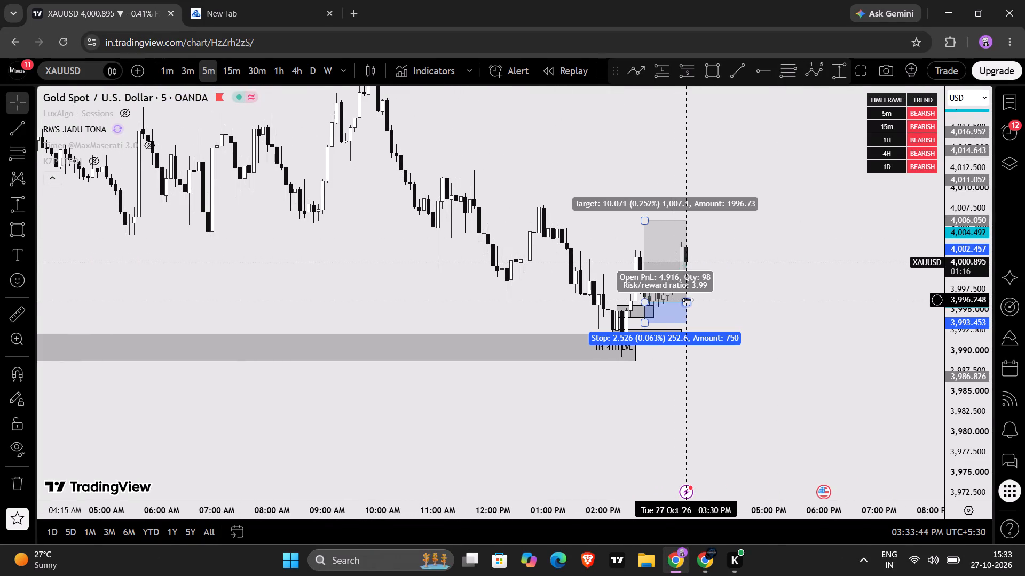
left_click_drag(688, 300, 703, 299)
left_click(713, 297)
Examine the wider XAUUSD structure, marked zones and indicator levels on the 5-minute and 1-hour timeframes.
scroll(713, 297, "down", 5)
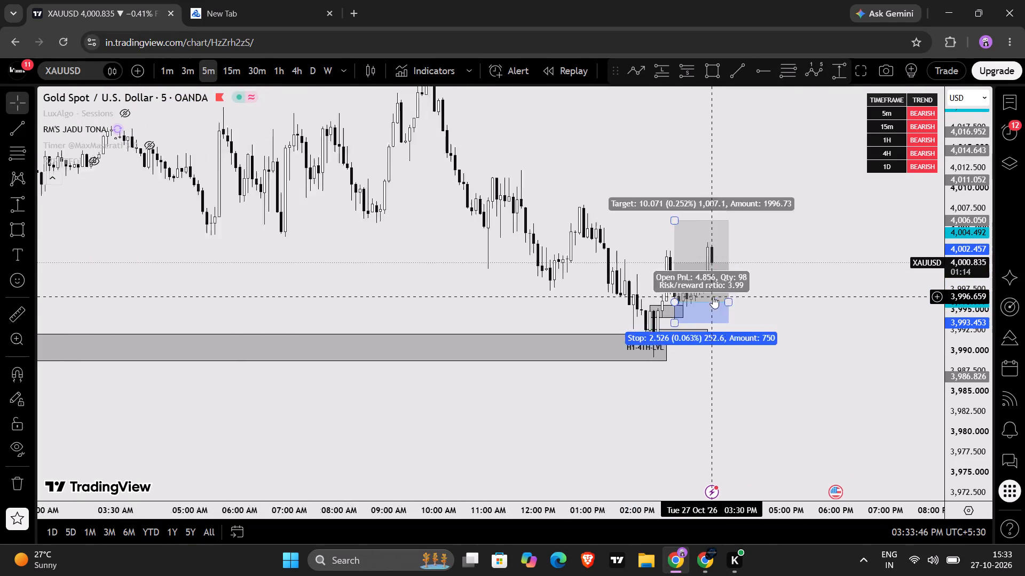
scroll(713, 297, "down", 5)
scroll(573, 262, "down", 1)
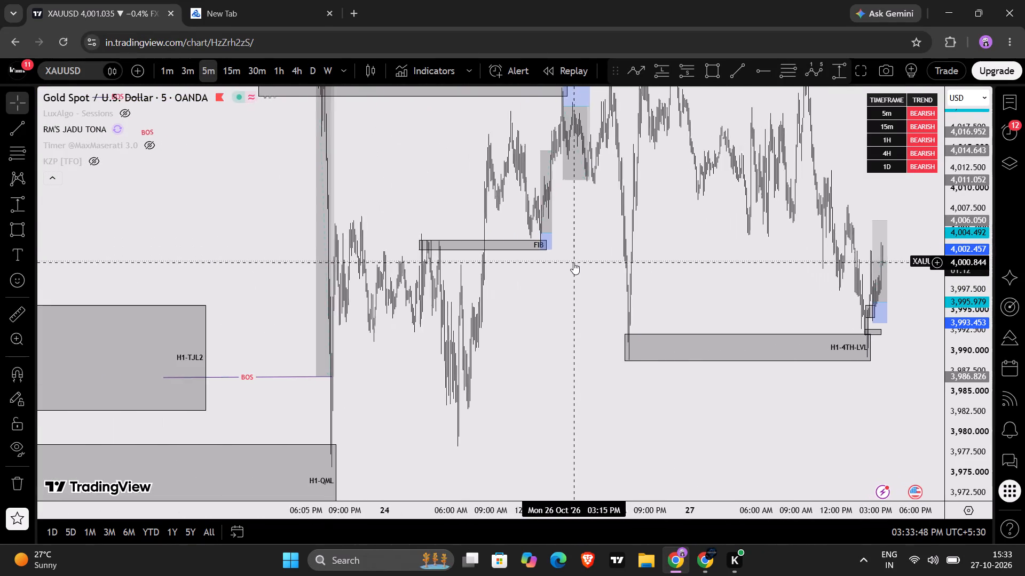
scroll(573, 262, "down", 2)
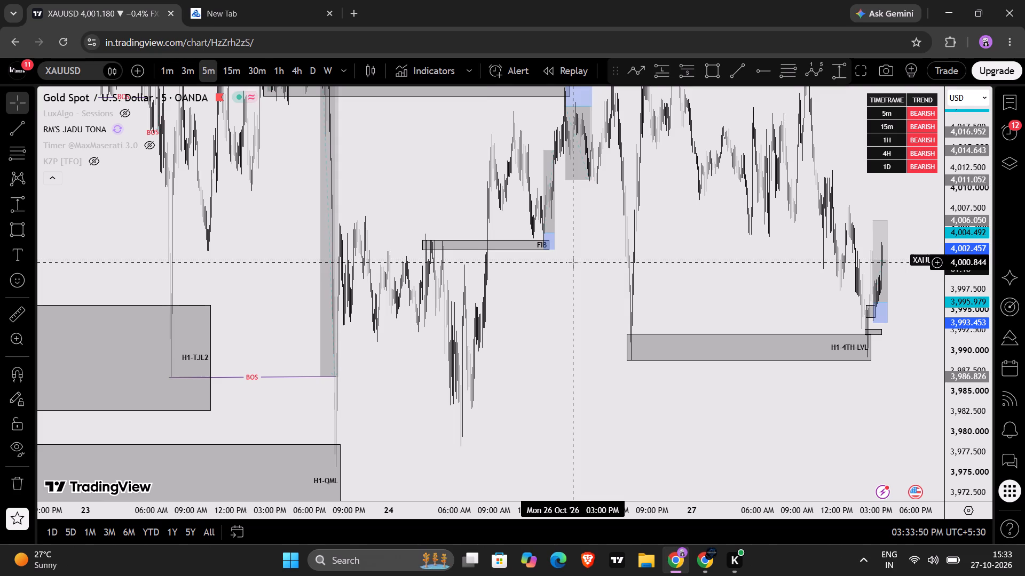
left_click(274, 74)
scroll(665, 277, "up", 4)
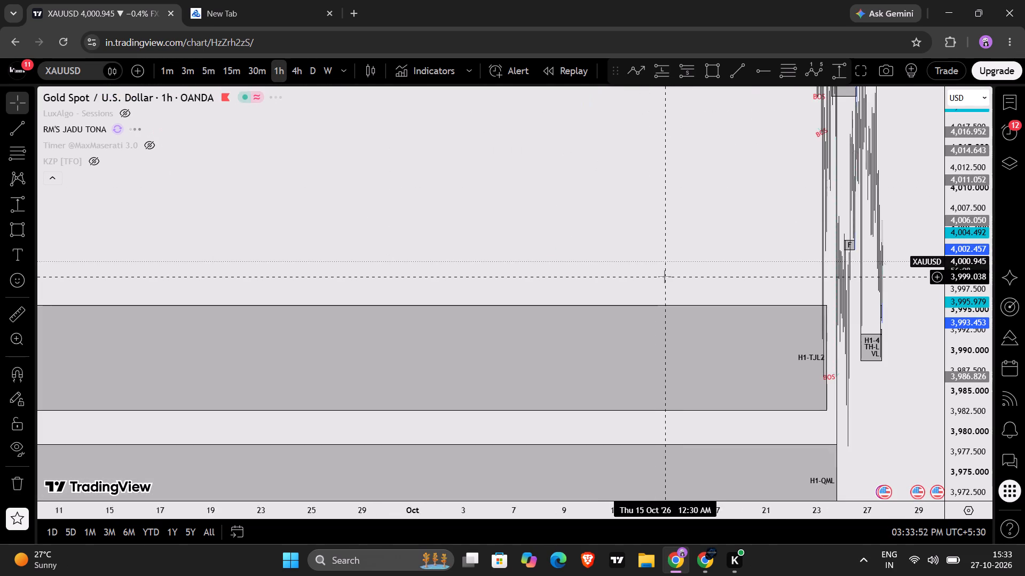
scroll(665, 277, "up", 11)
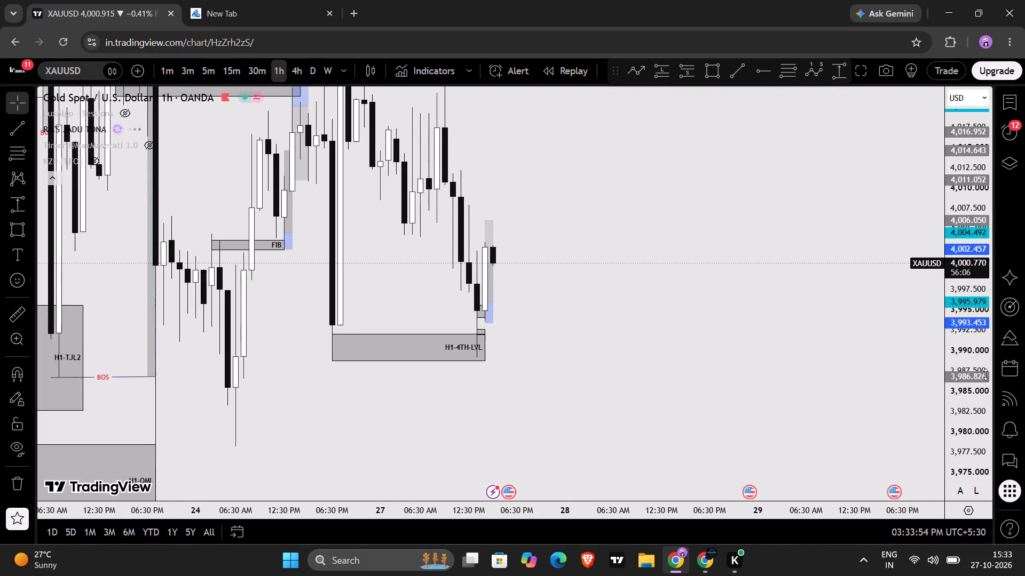
scroll(985, 374, "down", 10)
scroll(785, 397, "down", 4)
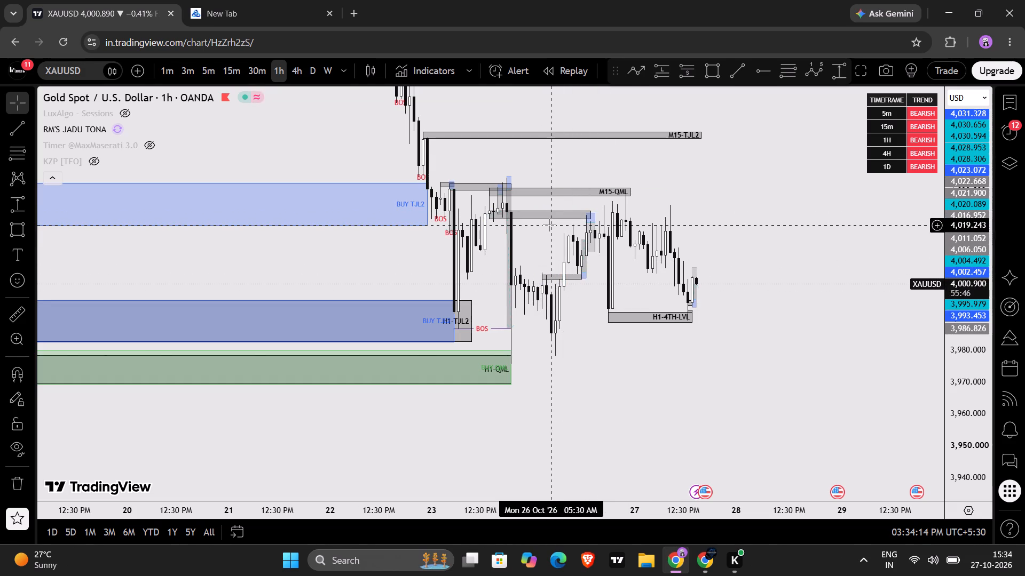
On the 15-minute chart, raise the top edge of the 23 October M15-TJL2 zone to about 4,034.7.
left_click(234, 71)
scroll(444, 333, "down", 3)
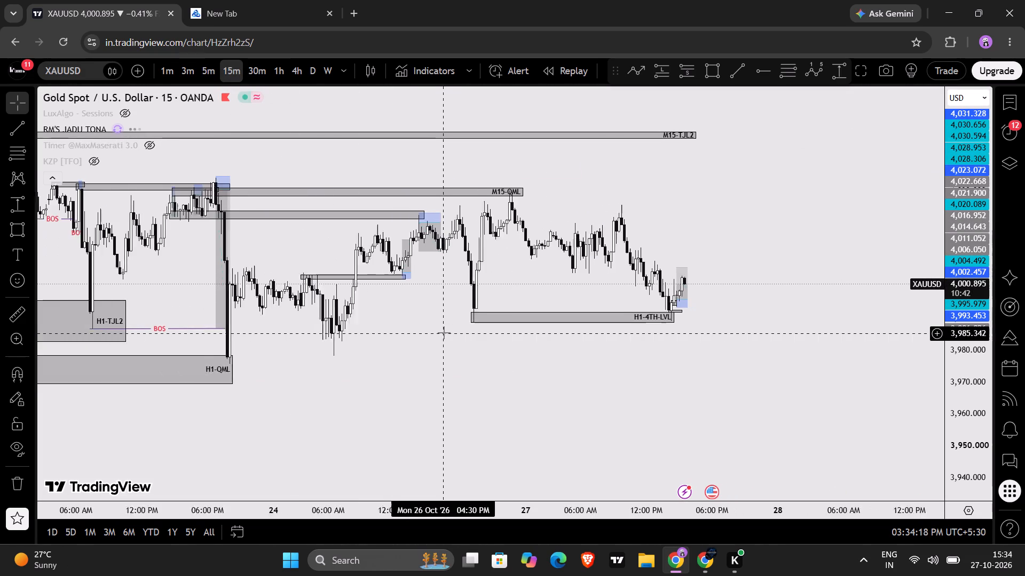
scroll(444, 333, "up", 1)
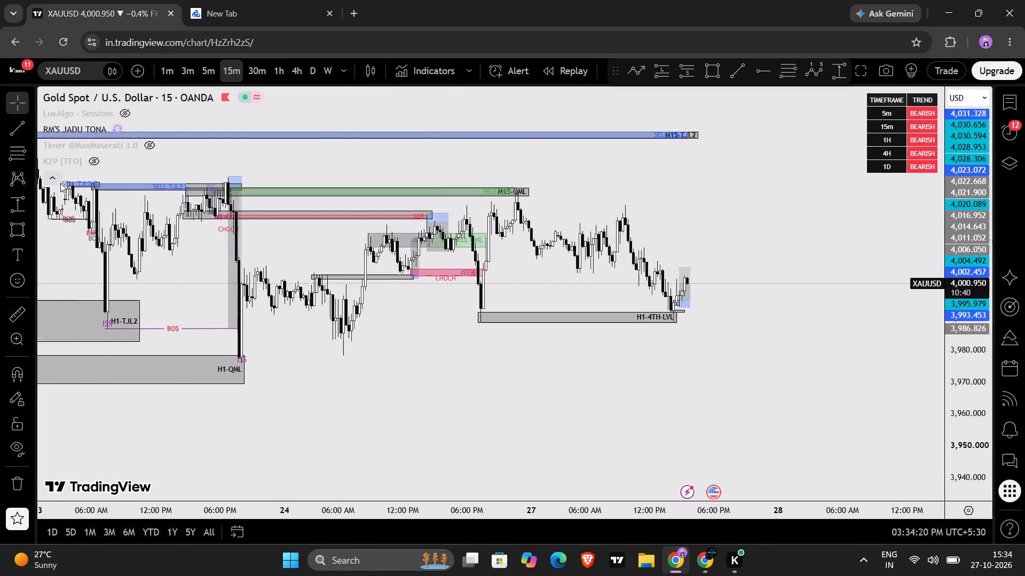
left_click_drag(137, 165, 350, 223)
scroll(350, 223, "down", 1)
left_click_drag(350, 223, 327, 220)
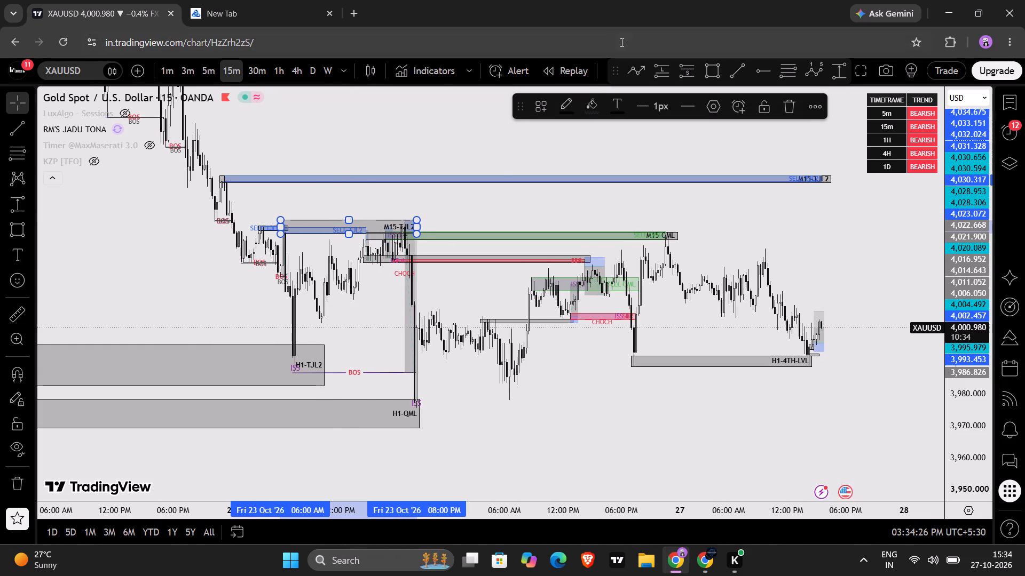
left_click(527, 170)
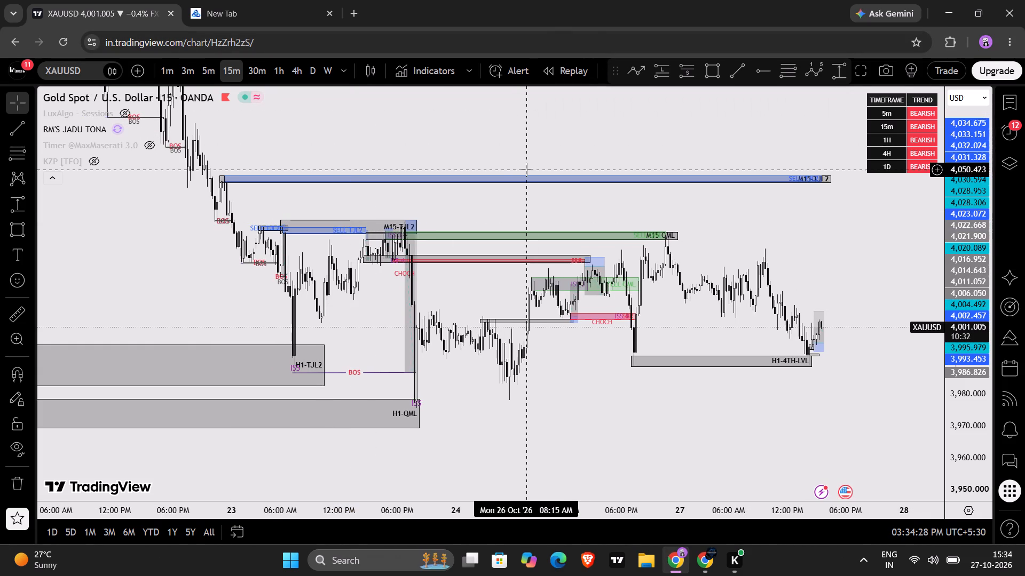
Undo the last edit to the 23 October M15-TJL2 zone, temporarily moving the favourite drawing tools out of the way.
left_click_drag(617, 71, 626, 97)
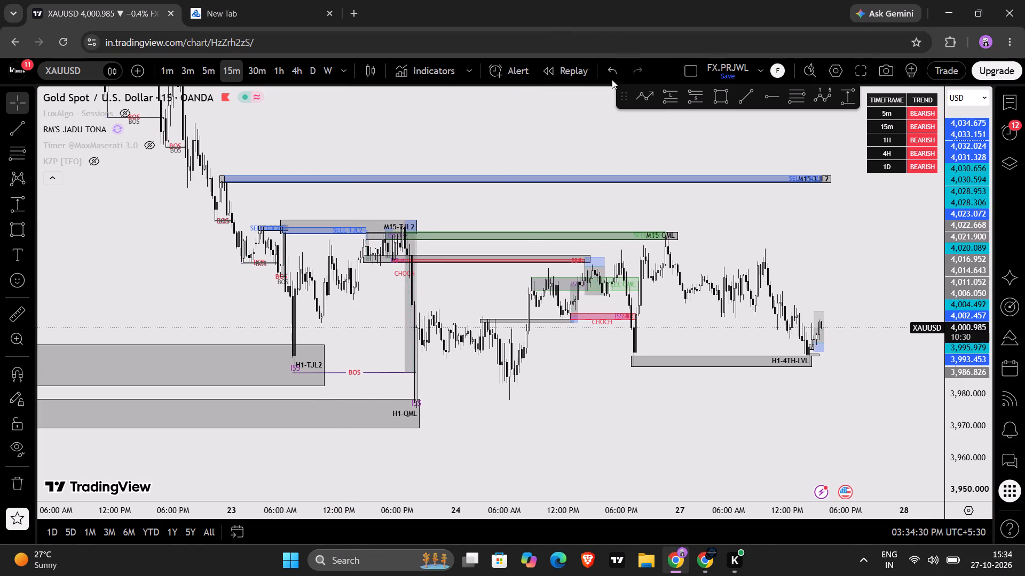
left_click(613, 75)
left_click(734, 59)
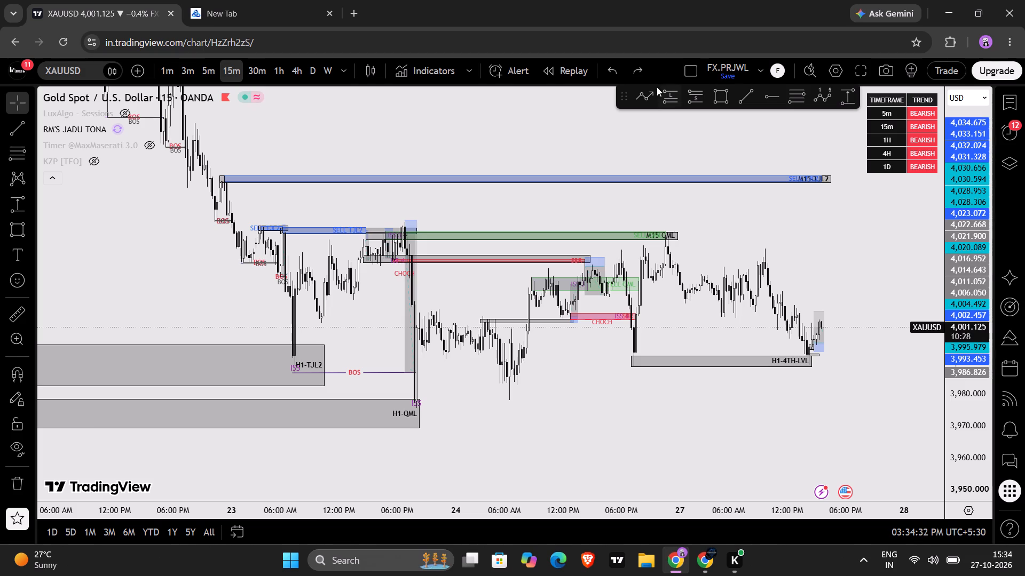
left_click_drag(620, 98, 608, 73)
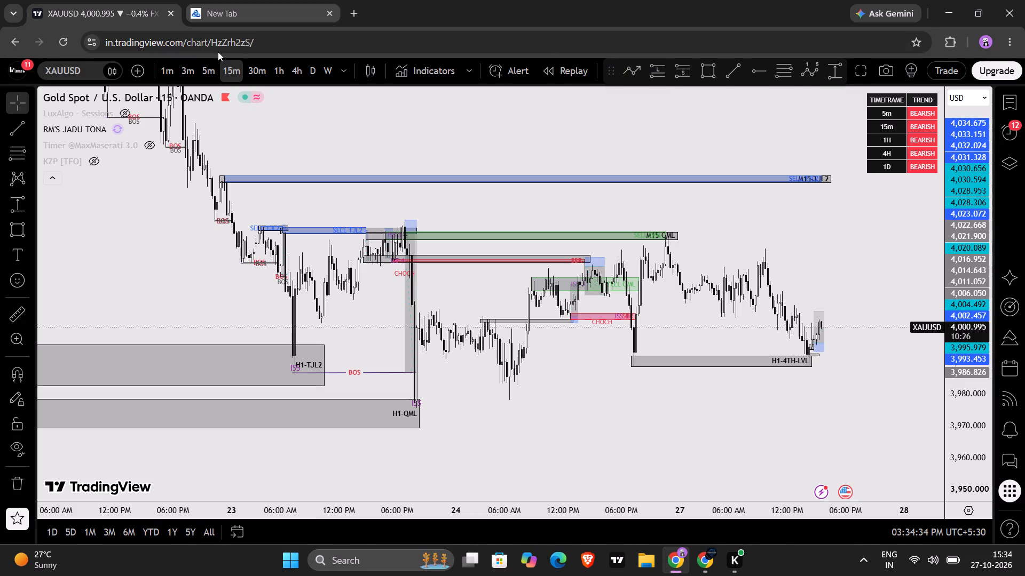
Switch the XAUUSD chart to the 5-minute timeframe.
left_click(212, 71)
scroll(366, 198, "down", 4)
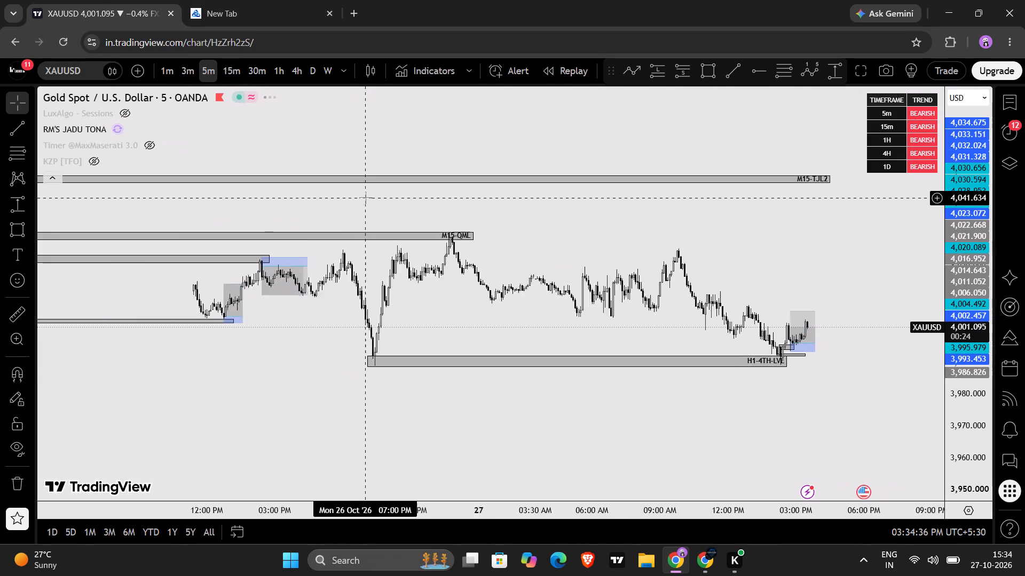
scroll(366, 198, "down", 4)
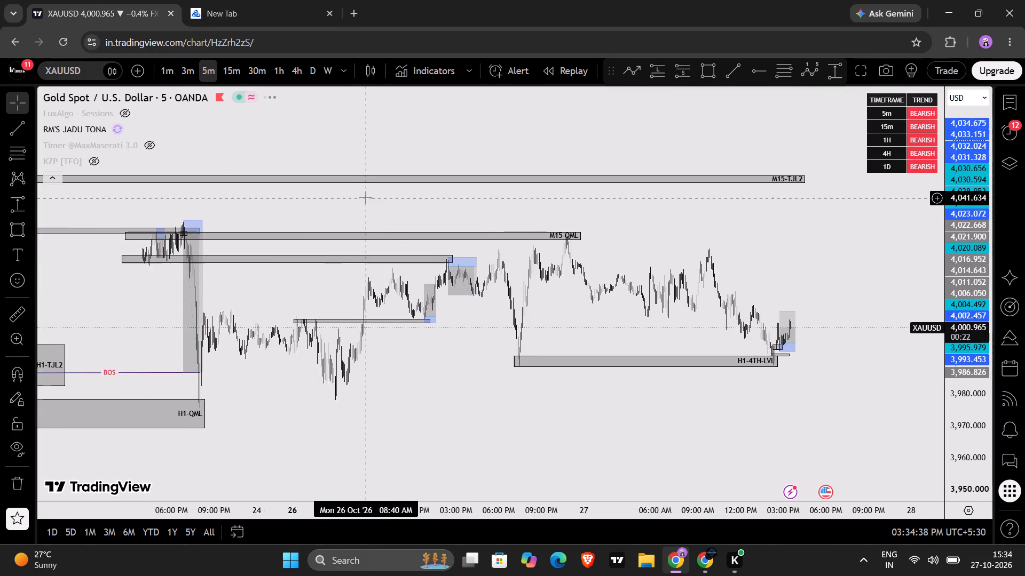
Check the NAS100 15-minute chart in the other browser window and dismiss the advertisement covering it.
left_click(711, 567)
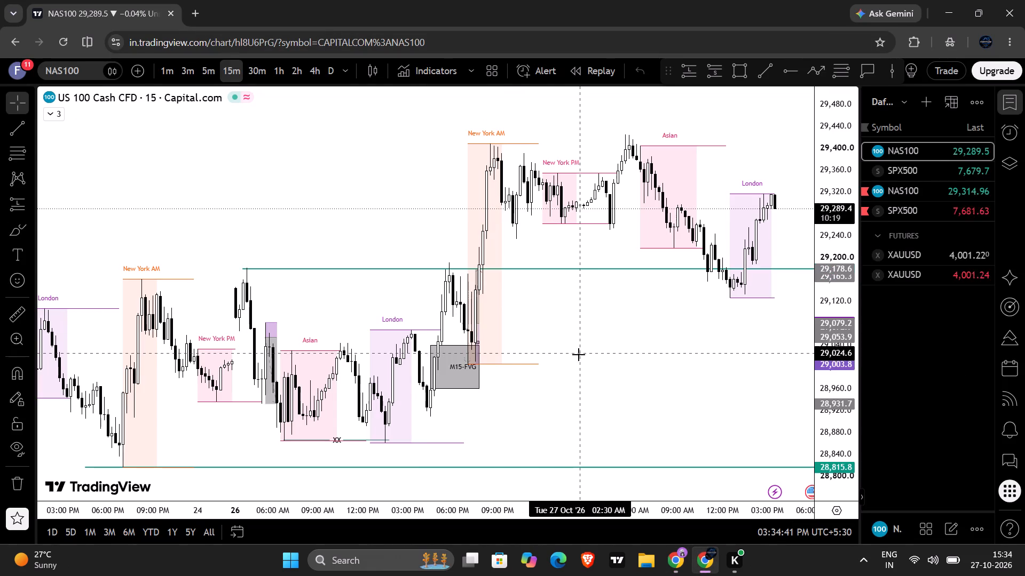
left_click_drag(579, 355, 493, 344)
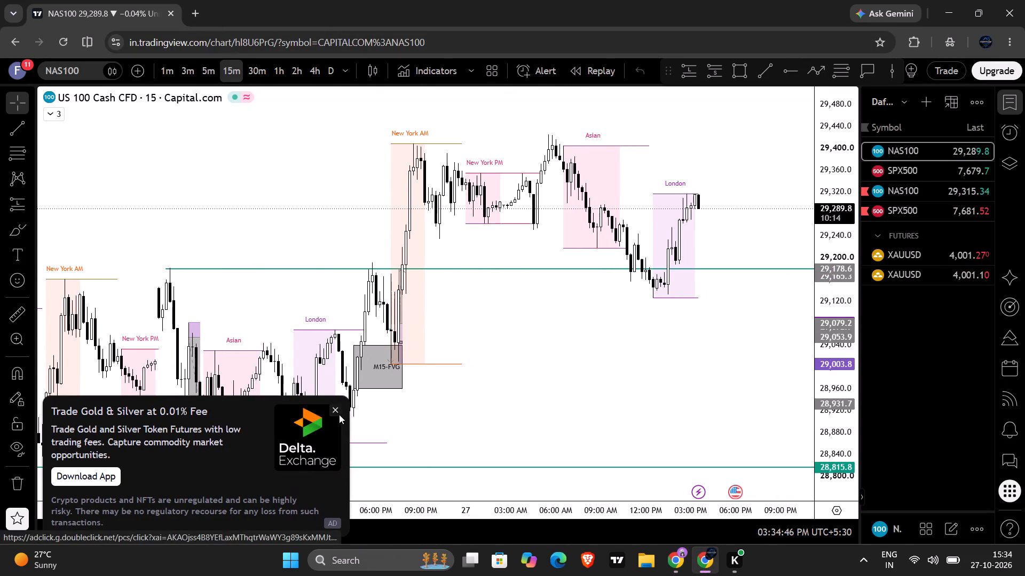
left_click(337, 411)
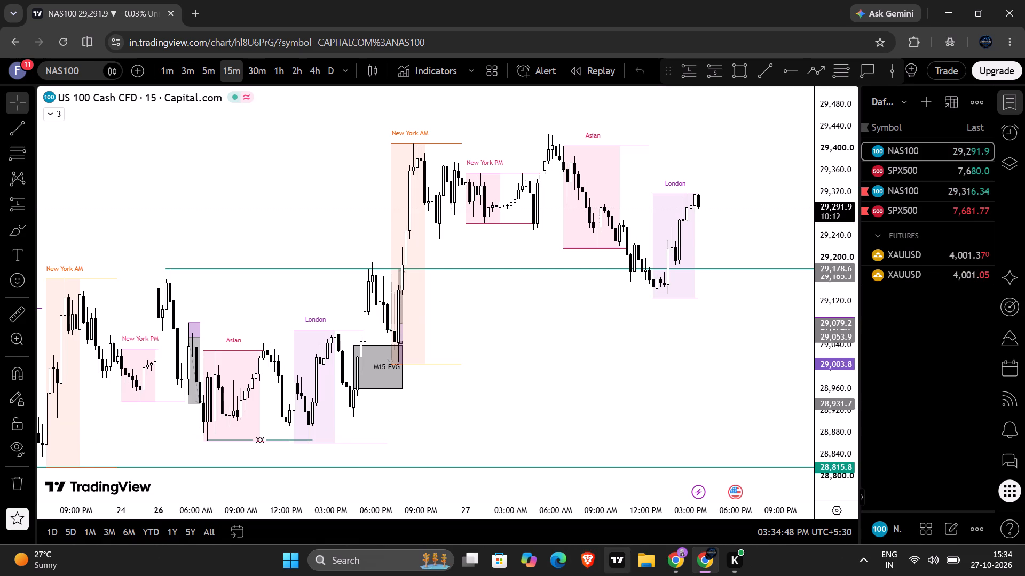
Return to the XAUUSD 5-minute chart and examine the swings between the M15-QML and H1-4TH-LVL zones.
left_click(673, 560)
scroll(596, 417, "down", 2)
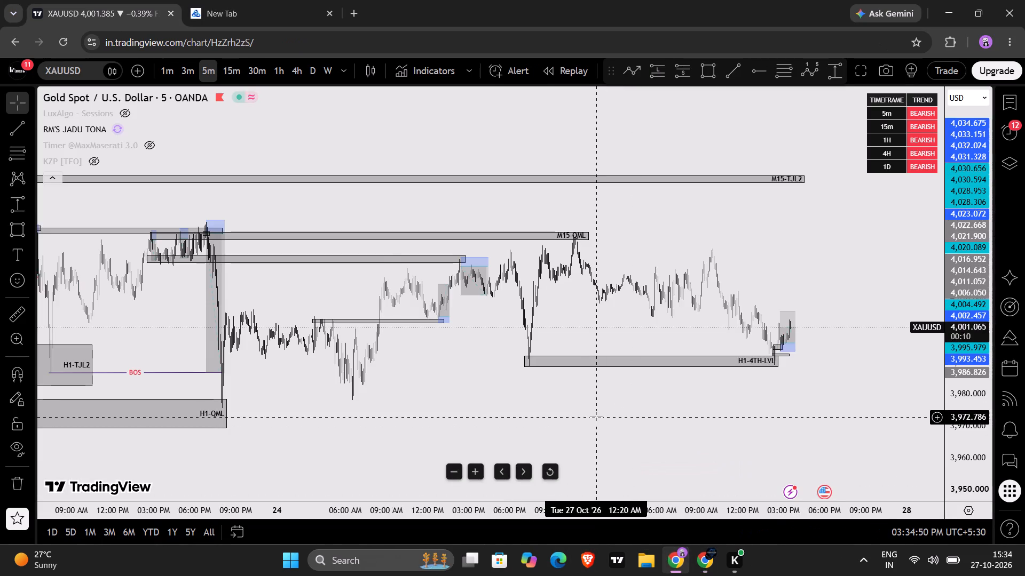
scroll(596, 417, "down", 3)
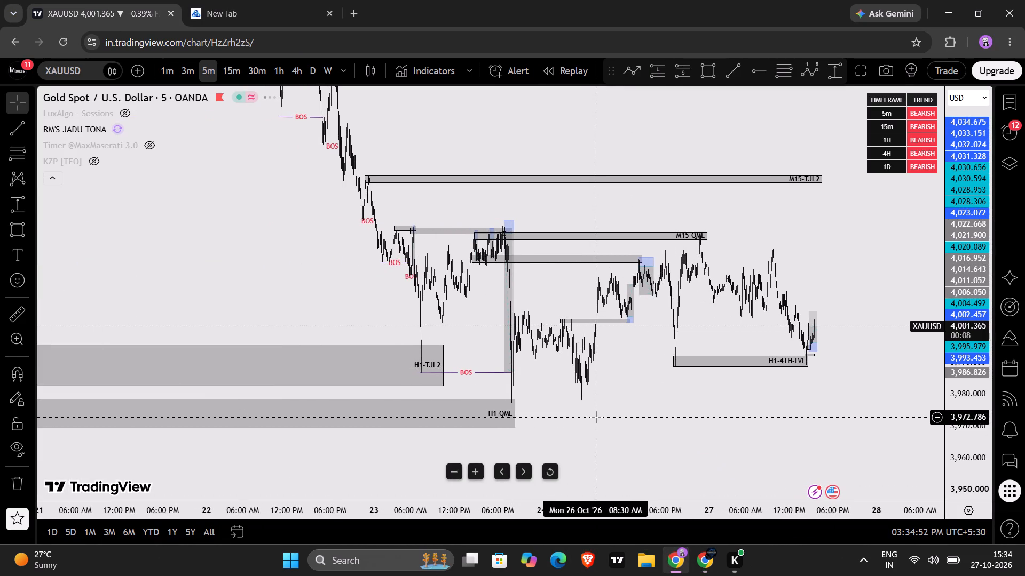
scroll(596, 417, "up", 2)
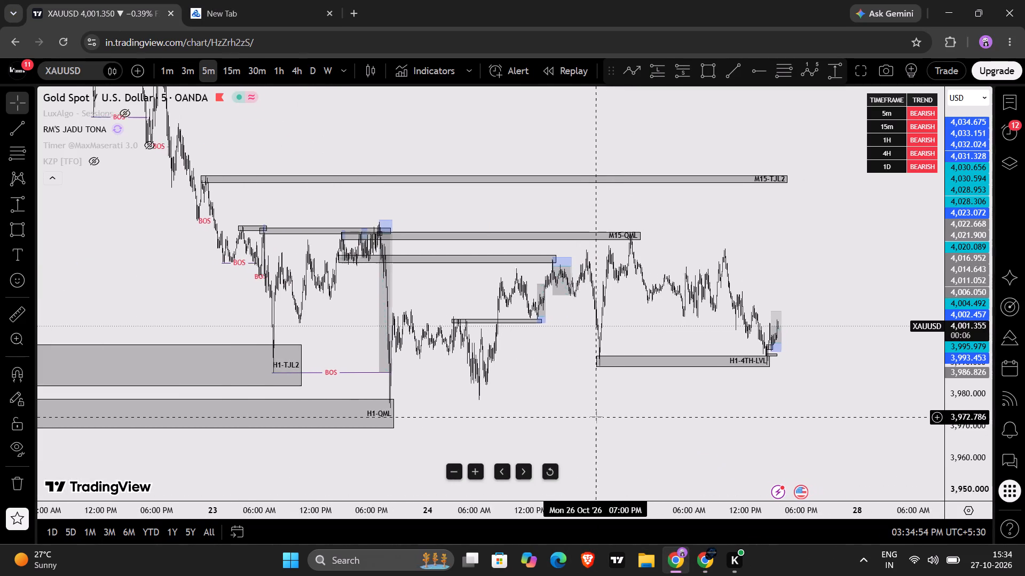
scroll(596, 417, "up", 1)
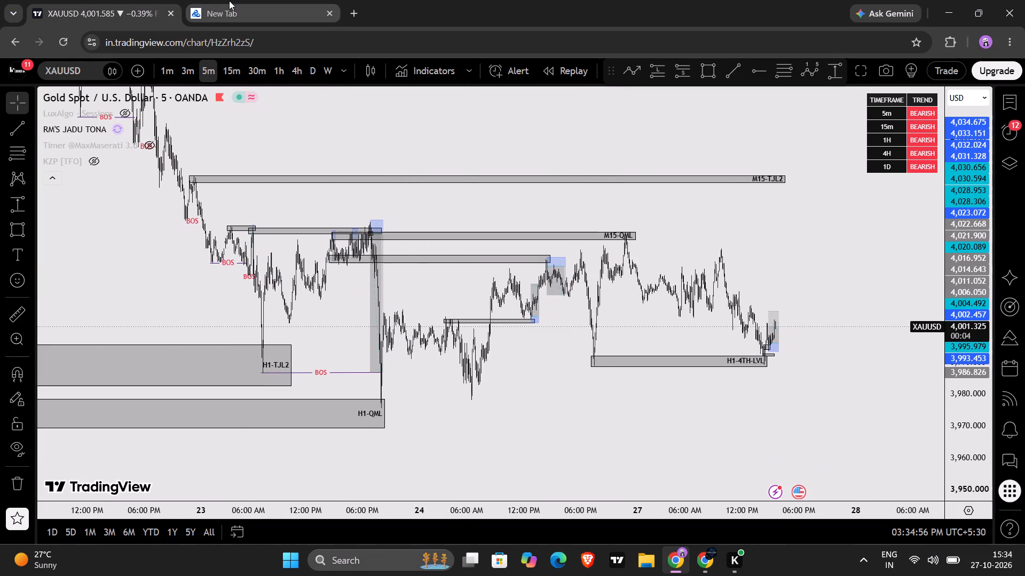
left_click(229, 0)
left_click(47, 0)
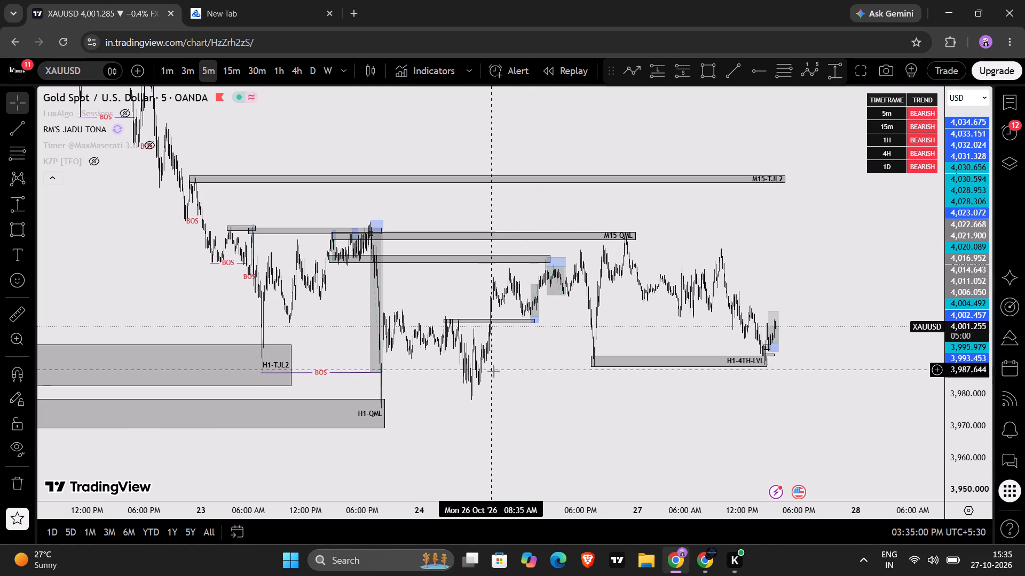
scroll(498, 372, "up", 9)
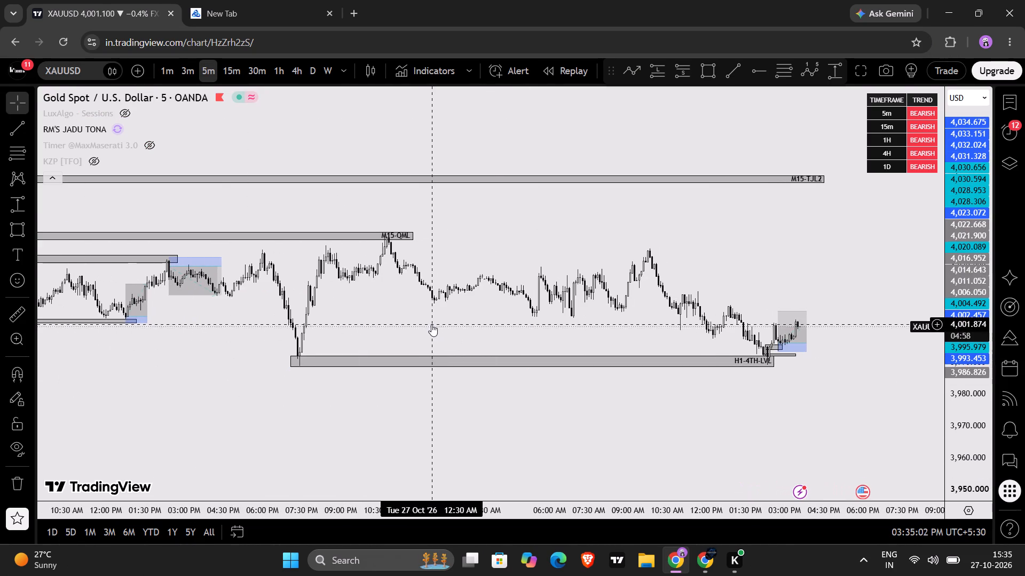
left_click_drag(431, 324, 482, 308)
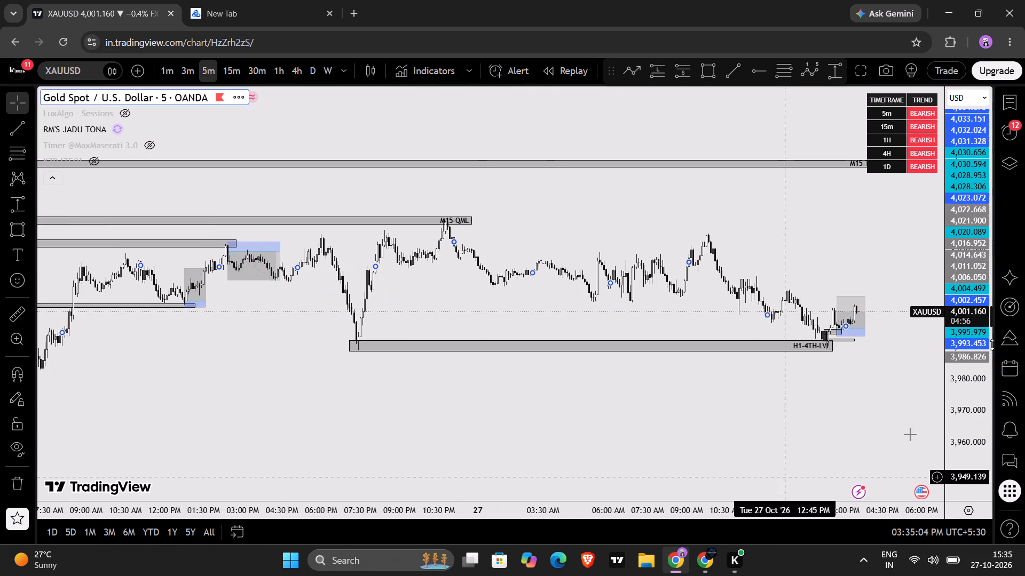
scroll(972, 273, "up", 12)
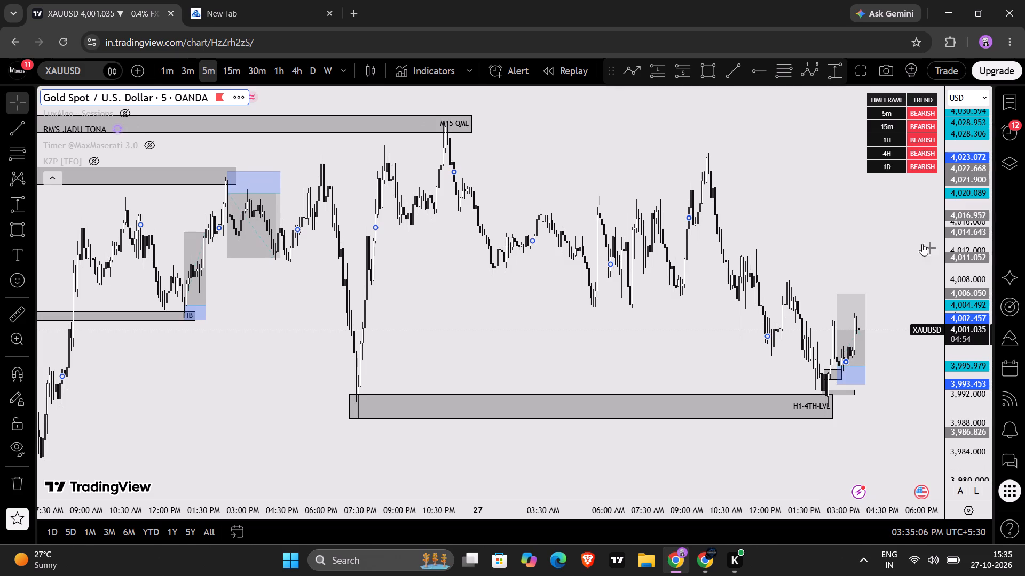
scroll(861, 204, "up", 4)
left_click_drag(787, 158, 820, 218)
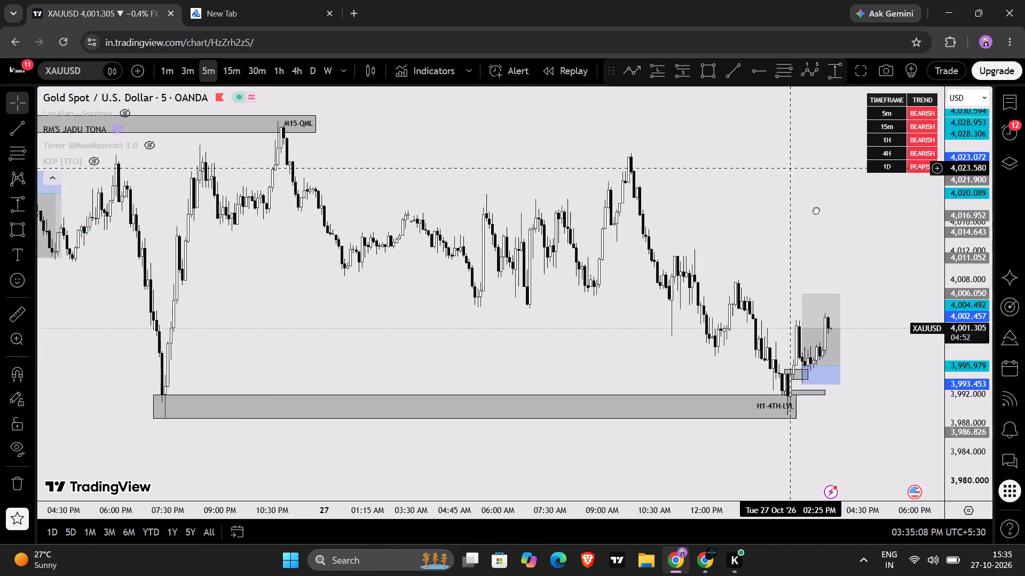
left_click_drag(820, 218, 893, 325)
scroll(801, 300, "up", 1)
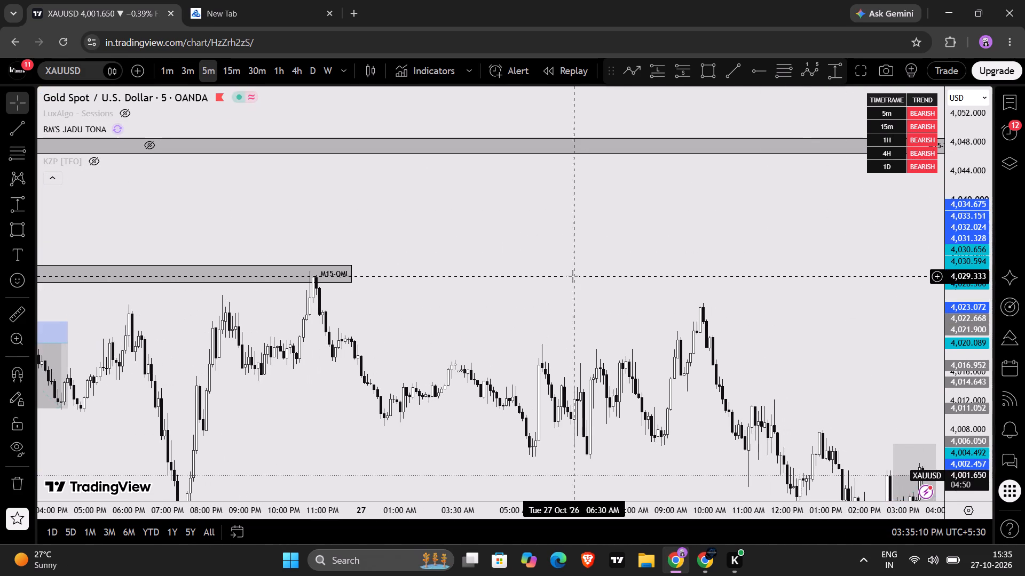
scroll(573, 276, "down", 6)
scroll(573, 276, "up", 7)
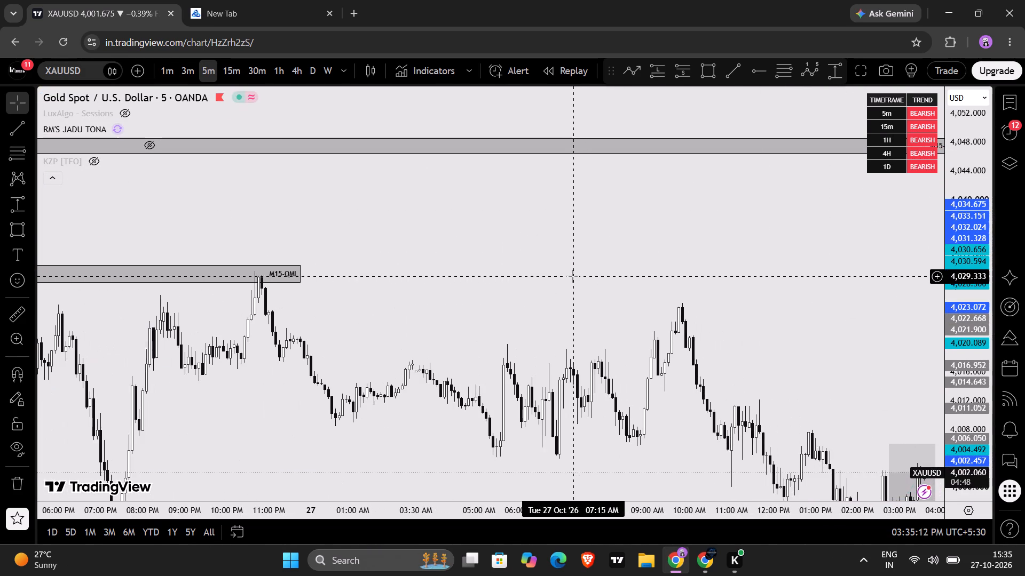
left_click_drag(495, 212, 369, 127)
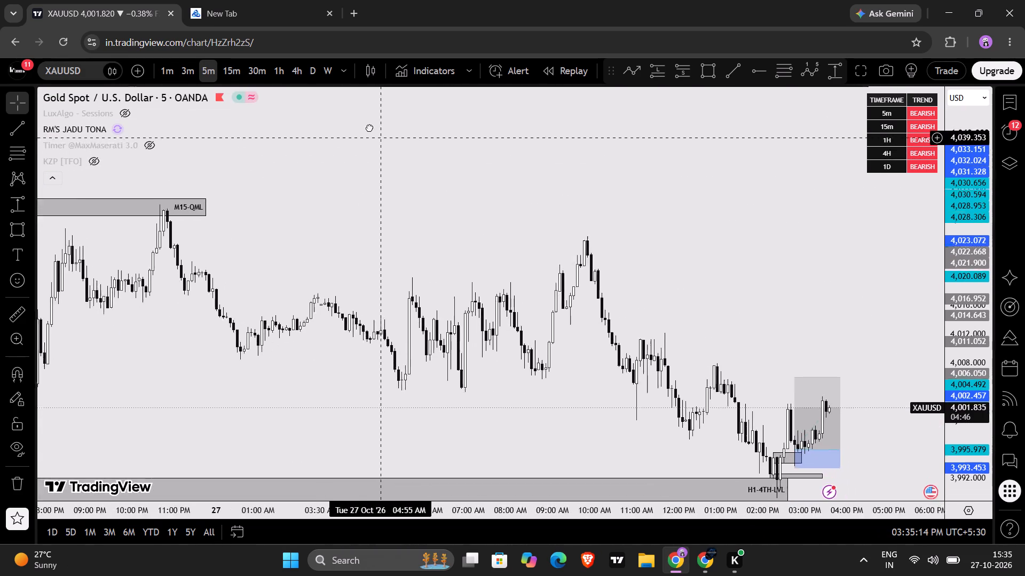
left_click_drag(369, 127, 440, 126)
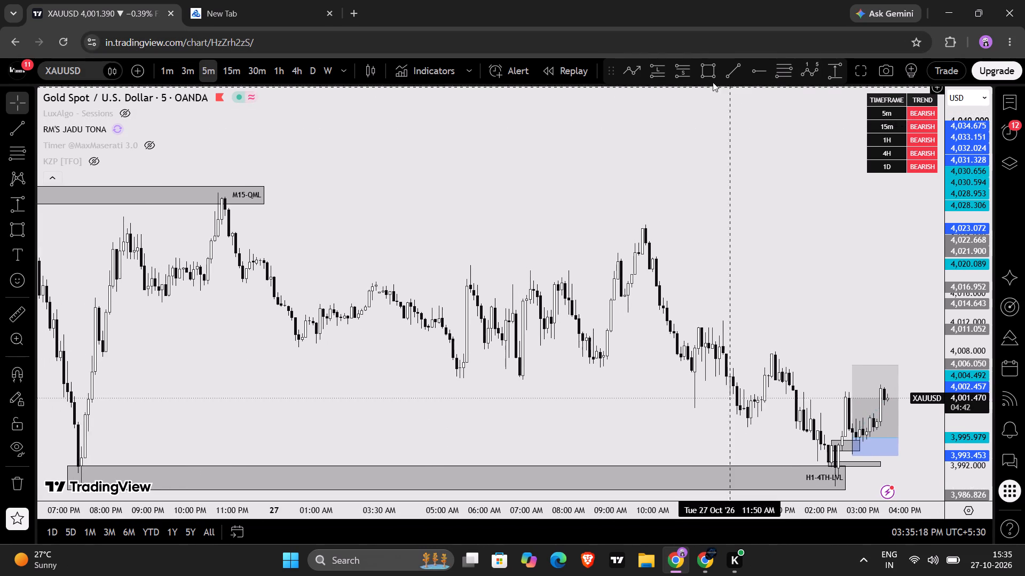
Draw a seven-point Path along the 5-minute swings, from about 4,030.3 in the M15-QML zone to about 4,025.3 at 09:55 AM on 27 October.
left_click(634, 77)
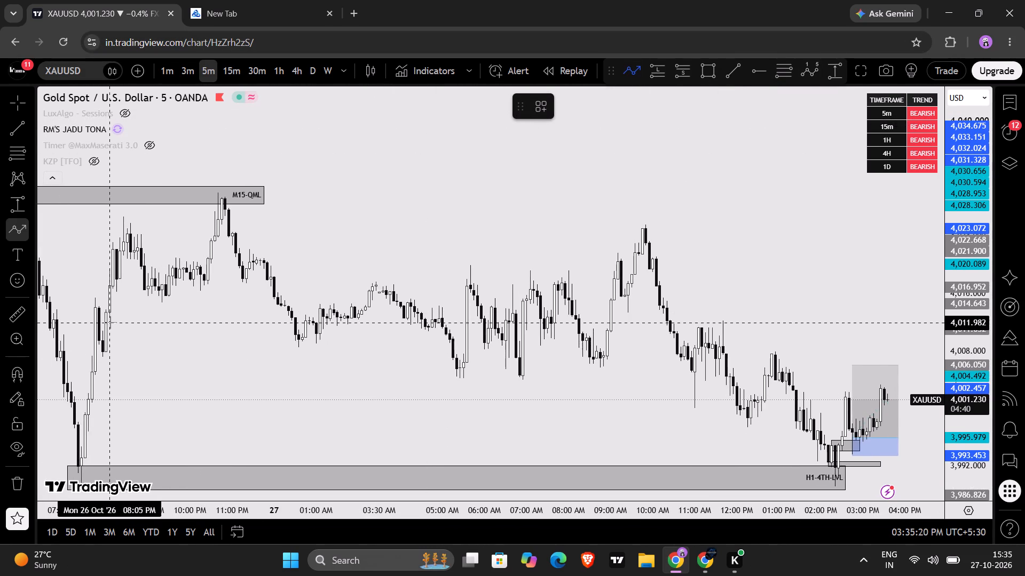
scroll(114, 354, "down", 2)
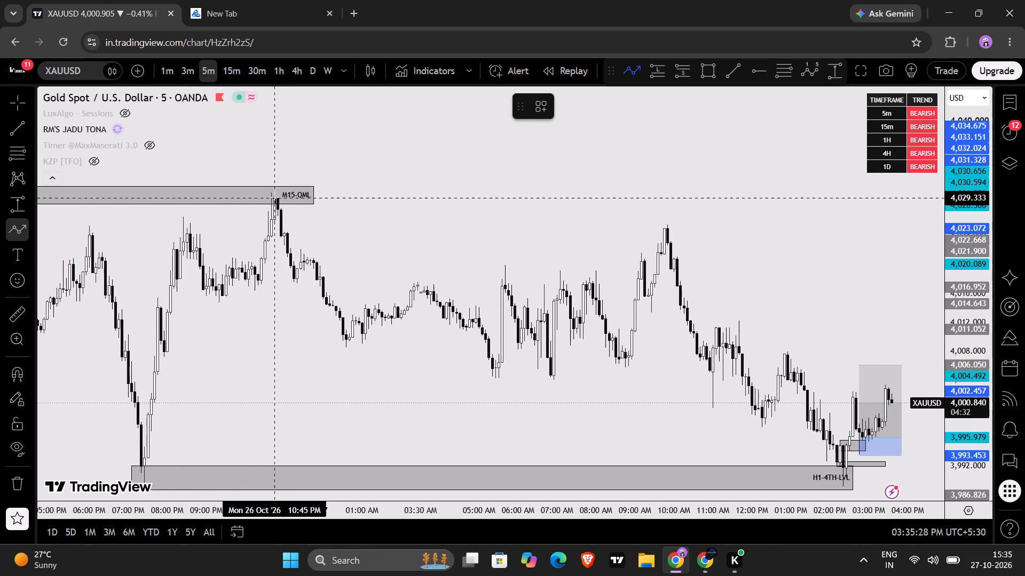
scroll(275, 197, "up", 2)
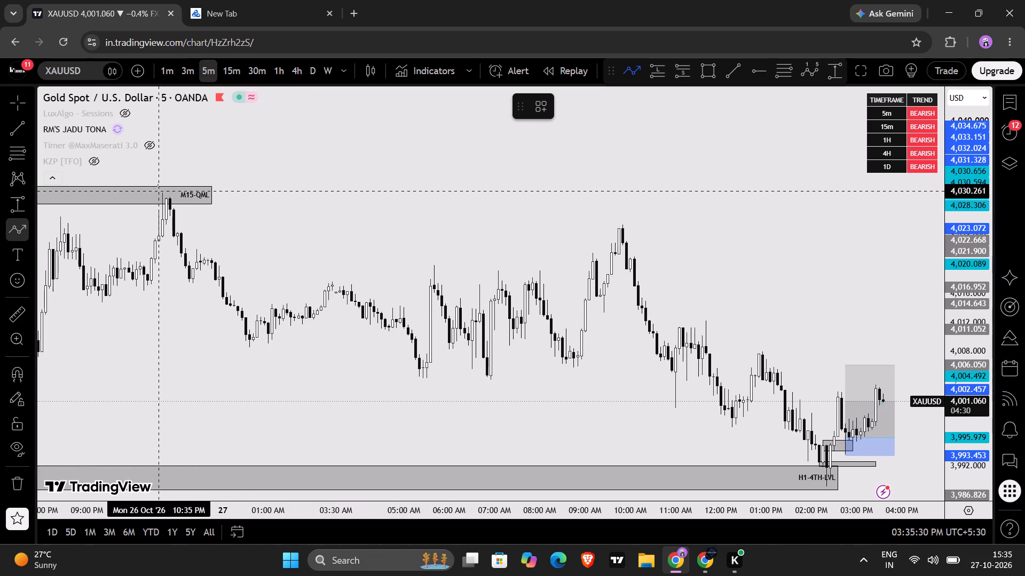
left_click(159, 190)
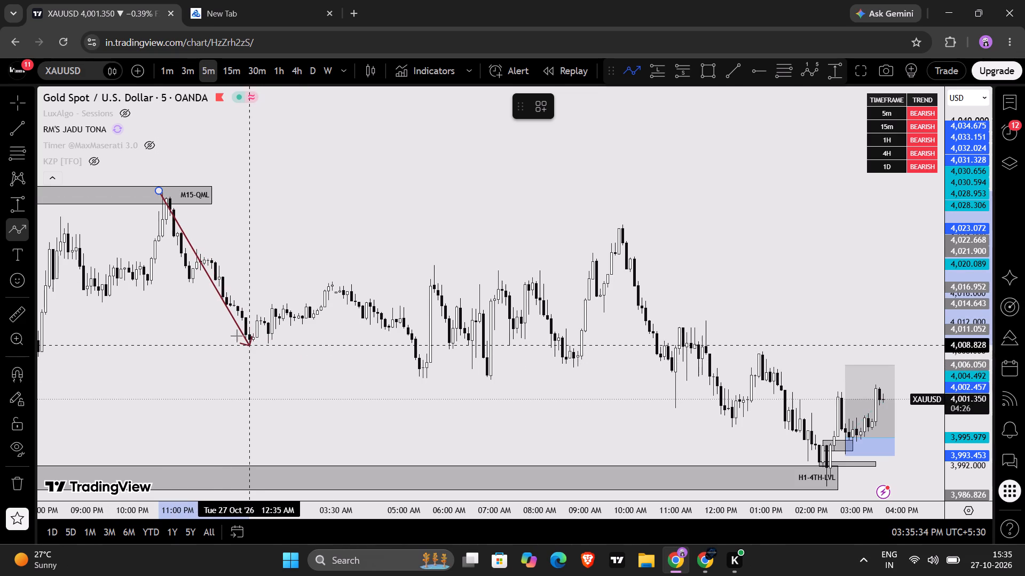
left_click(186, 283)
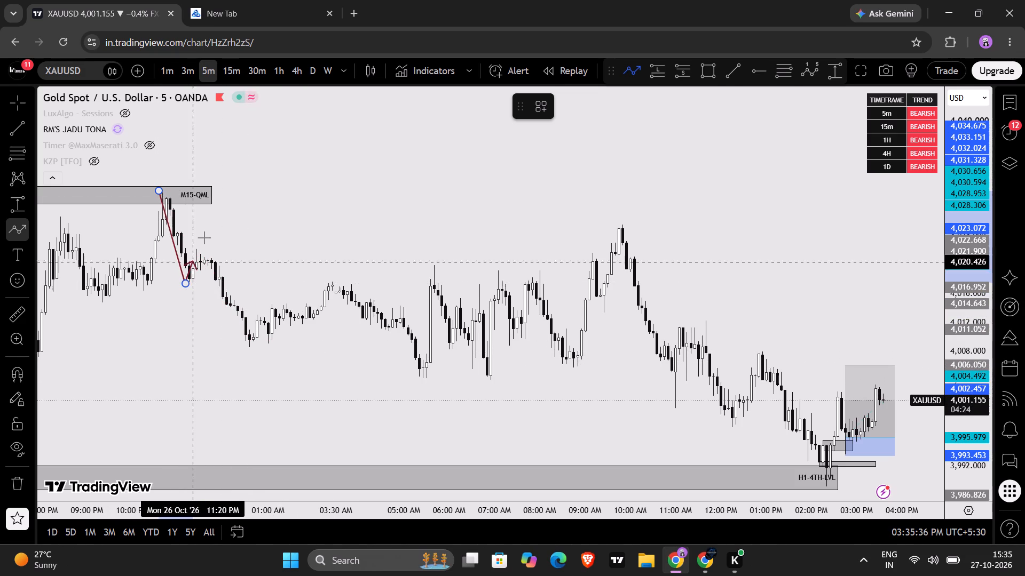
left_click_drag(198, 246, 250, 343)
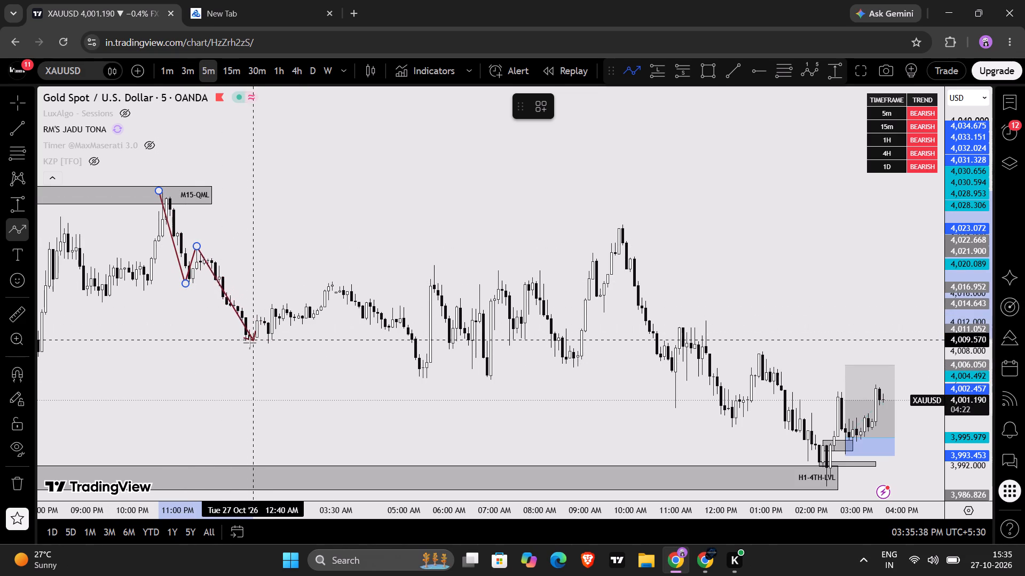
left_click_drag(250, 343, 252, 339)
left_click(252, 339)
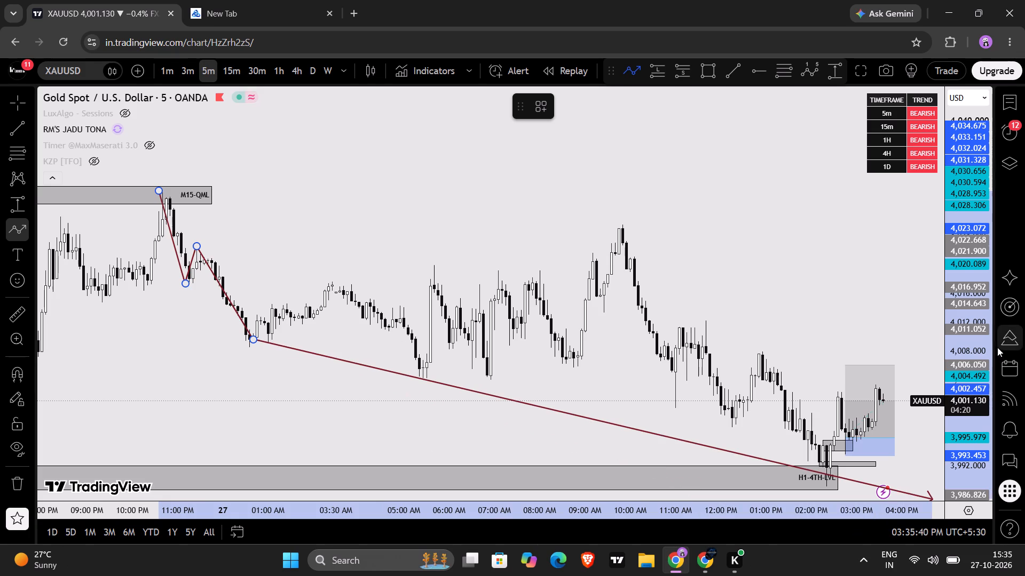
scroll(980, 353, "up", 6)
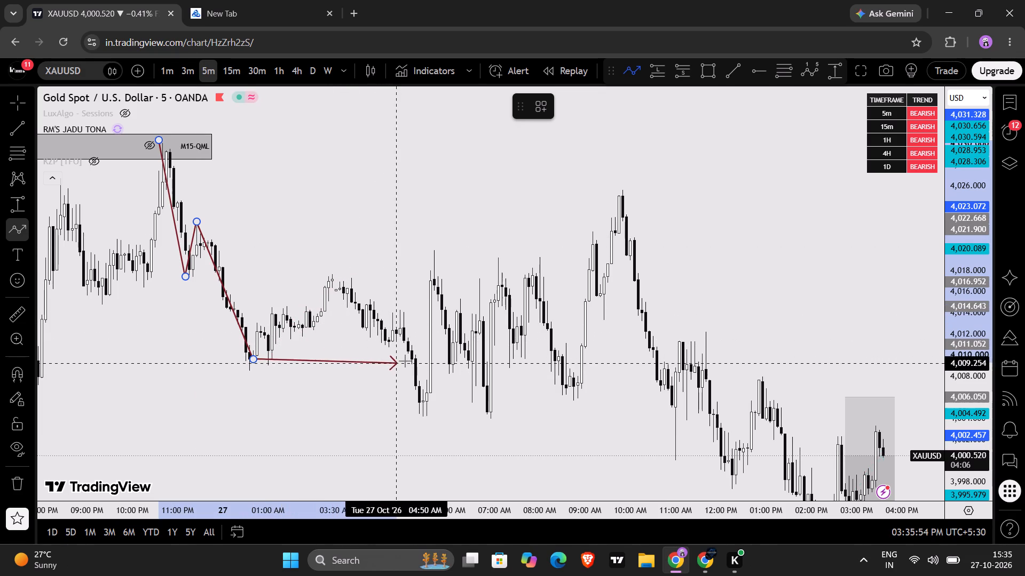
left_click(335, 276)
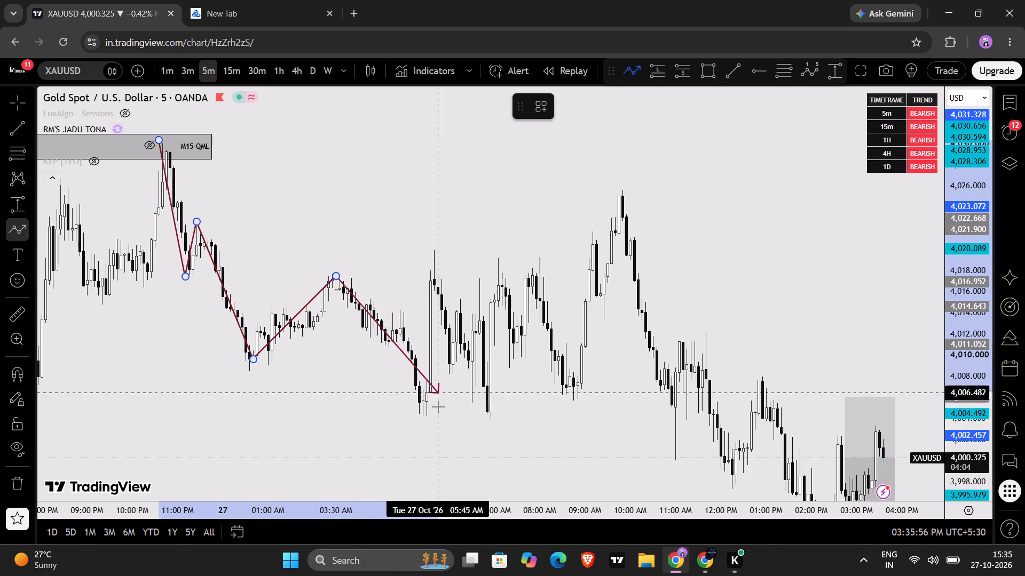
left_click(424, 415)
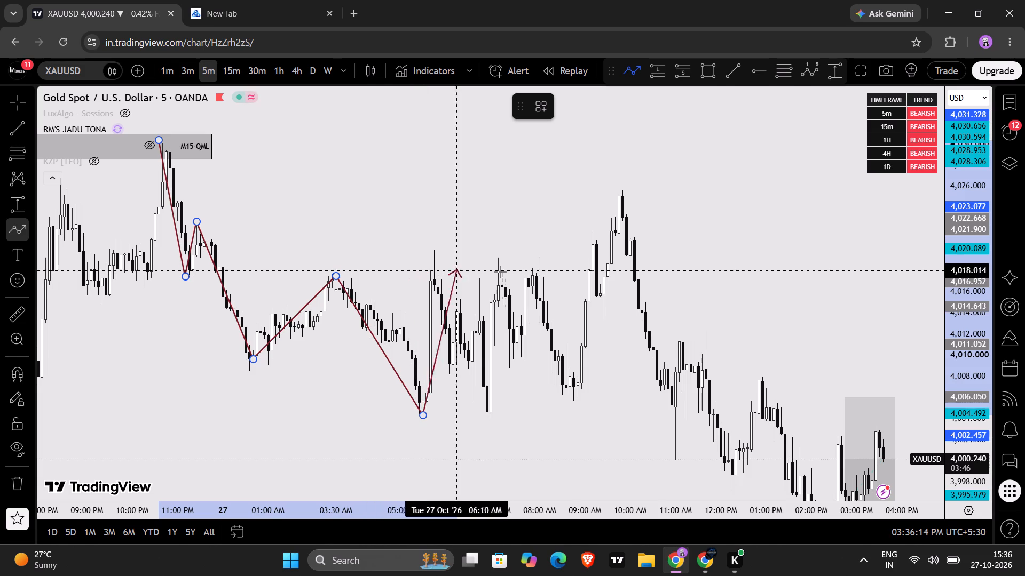
left_click(626, 193)
left_click(626, 193)
left_click(684, 189)
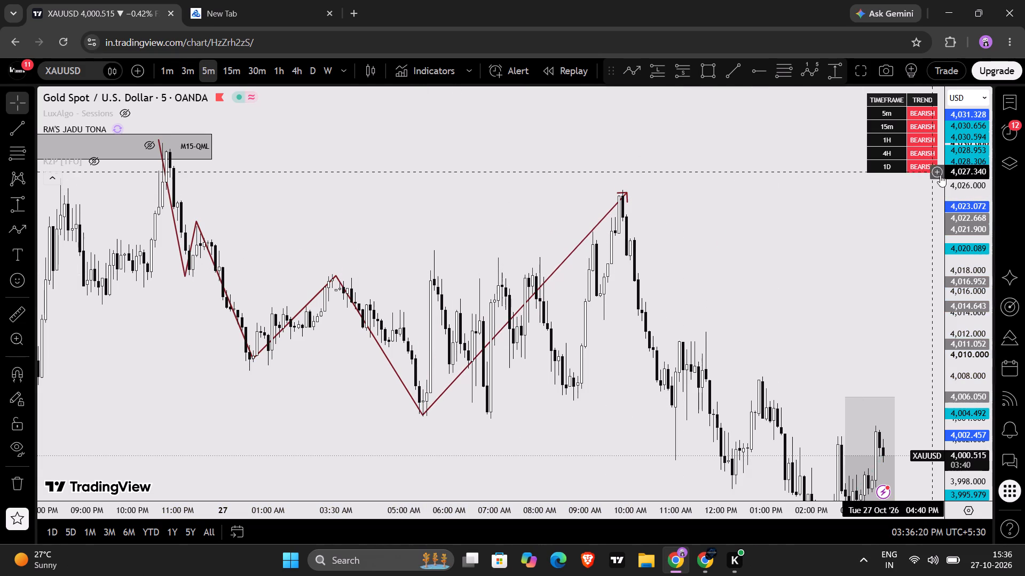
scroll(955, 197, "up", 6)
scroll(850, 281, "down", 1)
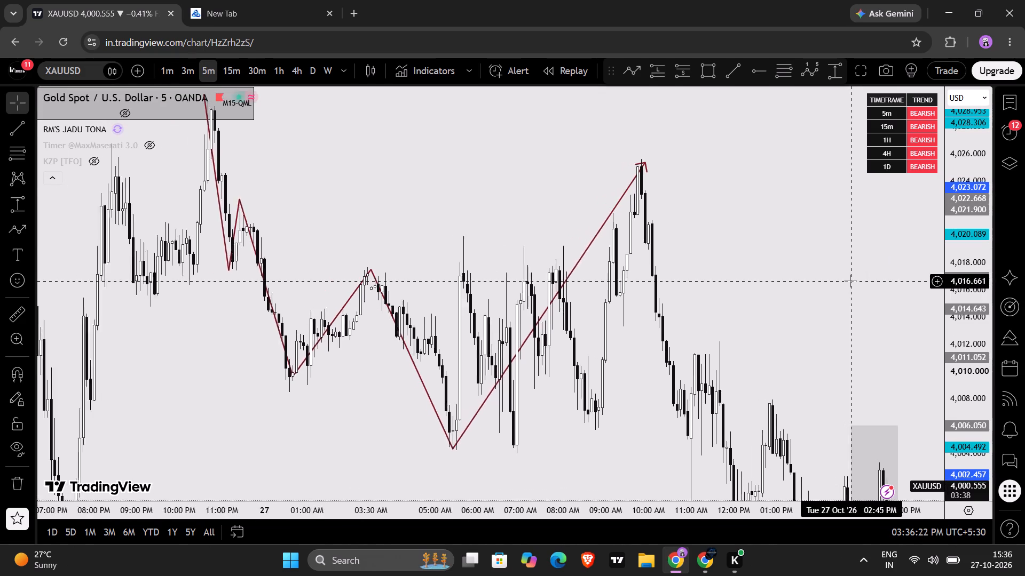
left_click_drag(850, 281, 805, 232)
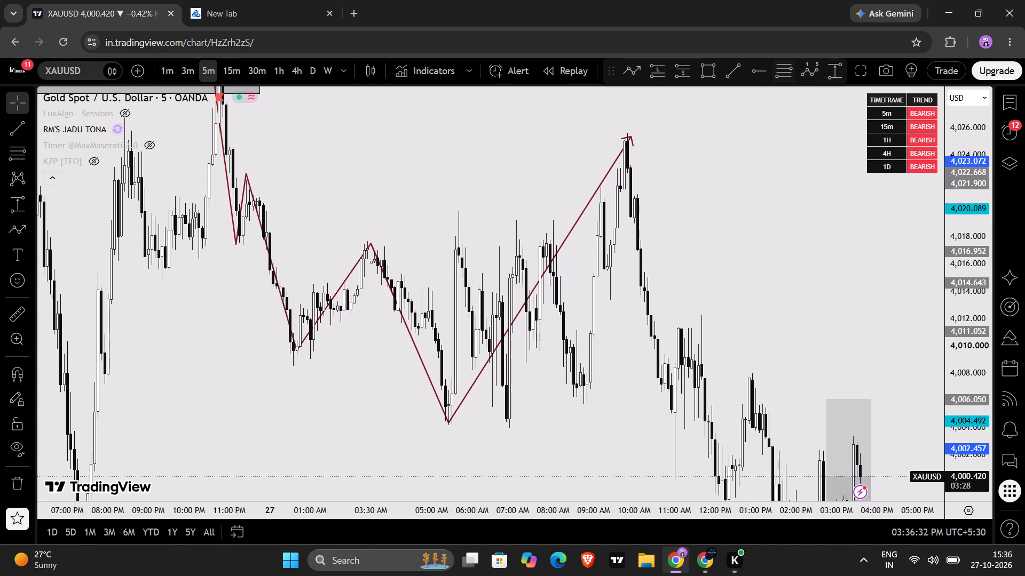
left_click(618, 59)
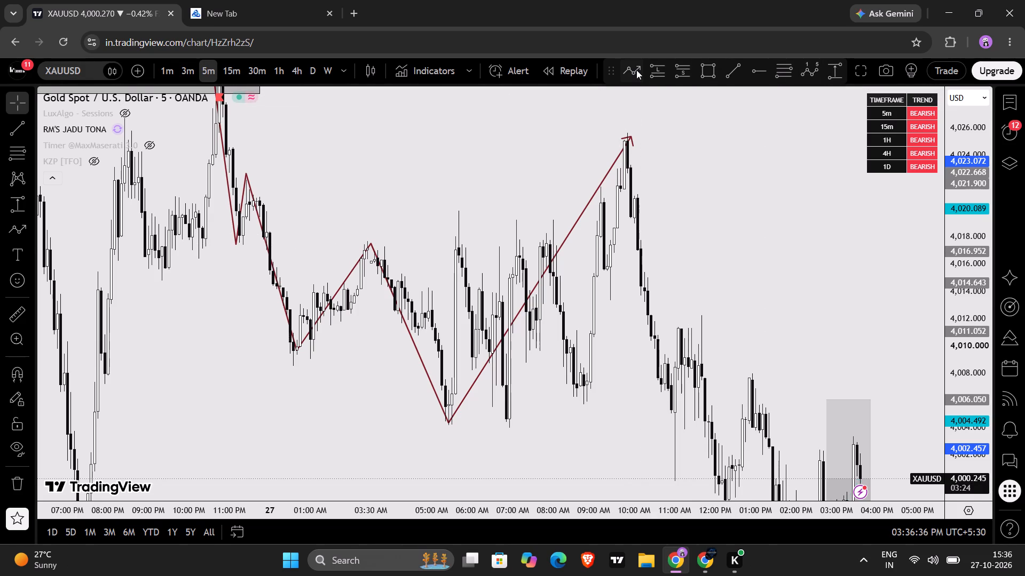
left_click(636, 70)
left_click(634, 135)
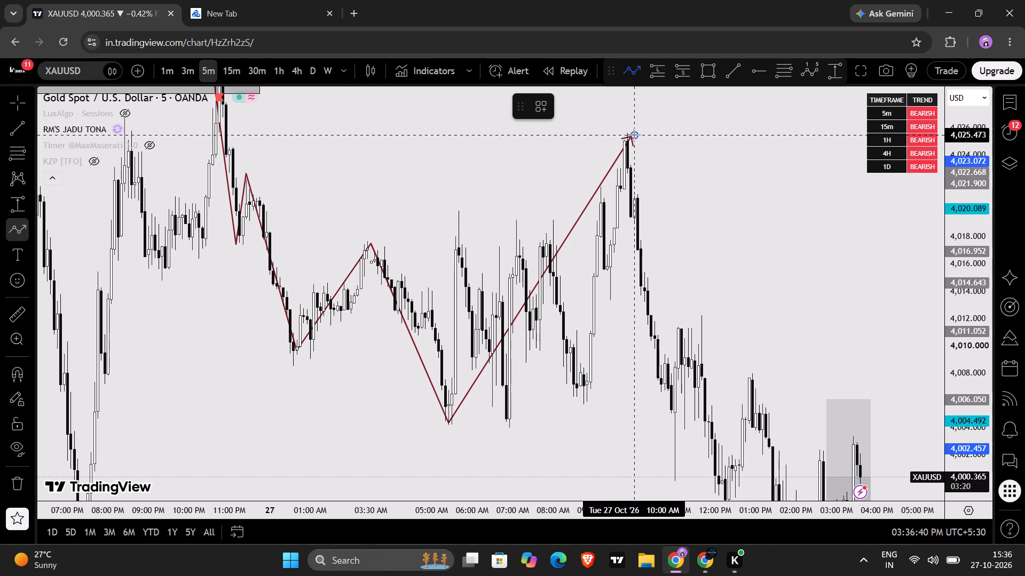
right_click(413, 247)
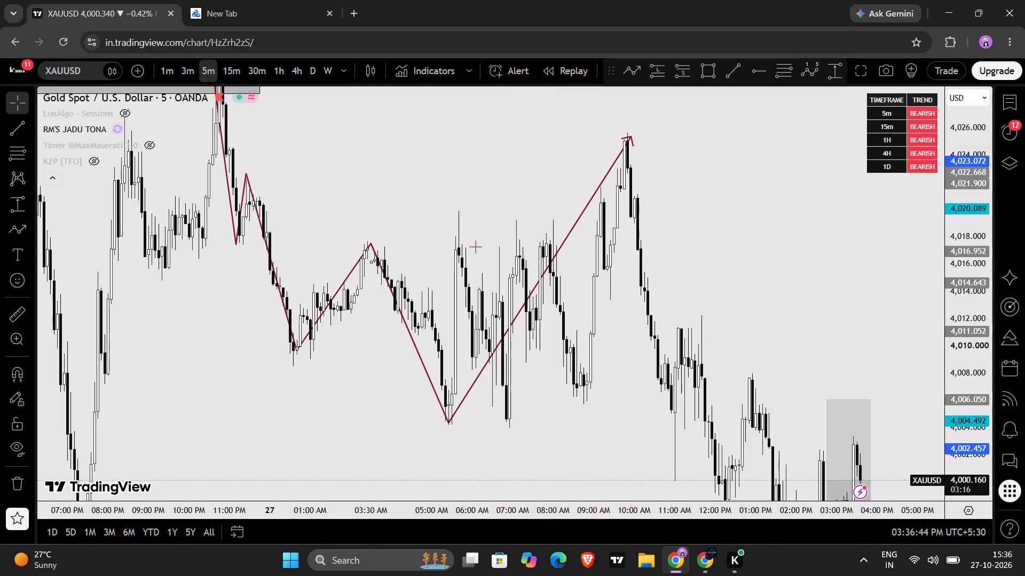
Draw a rectangle zone from 02:10 AM to 09:50 AM on 27 October, between about 4,017.6 and 4,016.3.
scroll(621, 306, "up", 2)
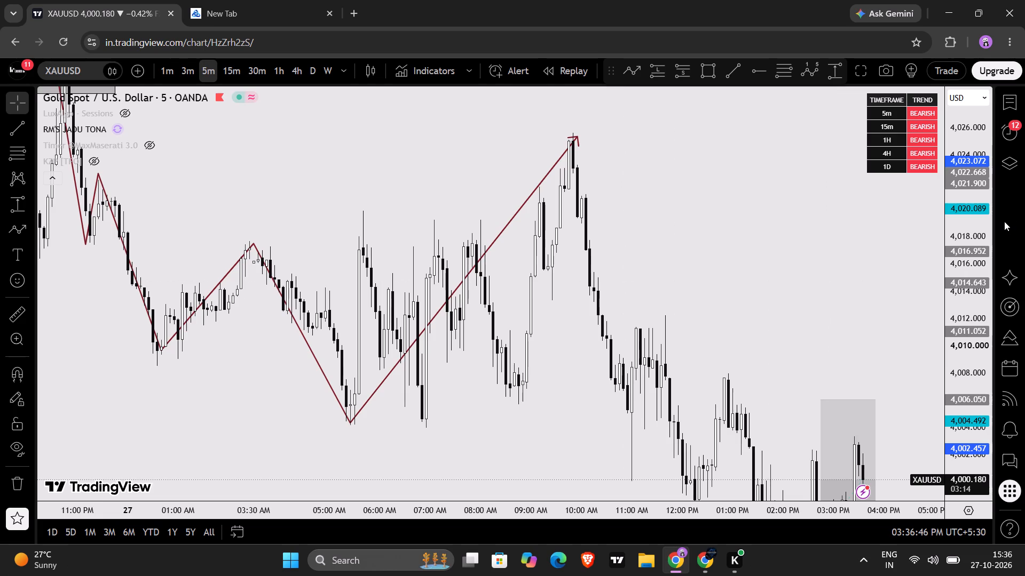
scroll(969, 229, "up", 9)
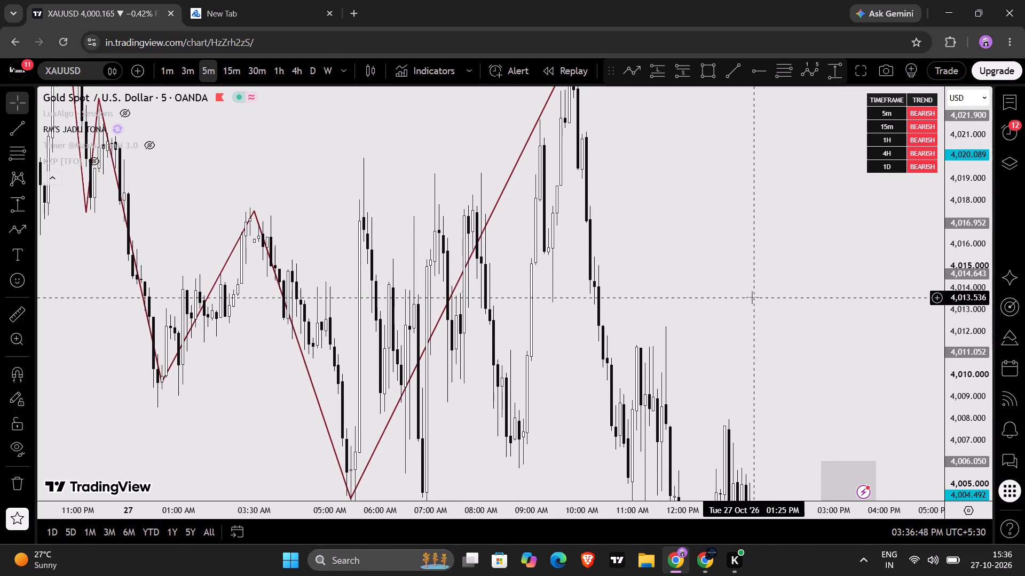
scroll(752, 298, "down", 1)
scroll(975, 289, "down", 4)
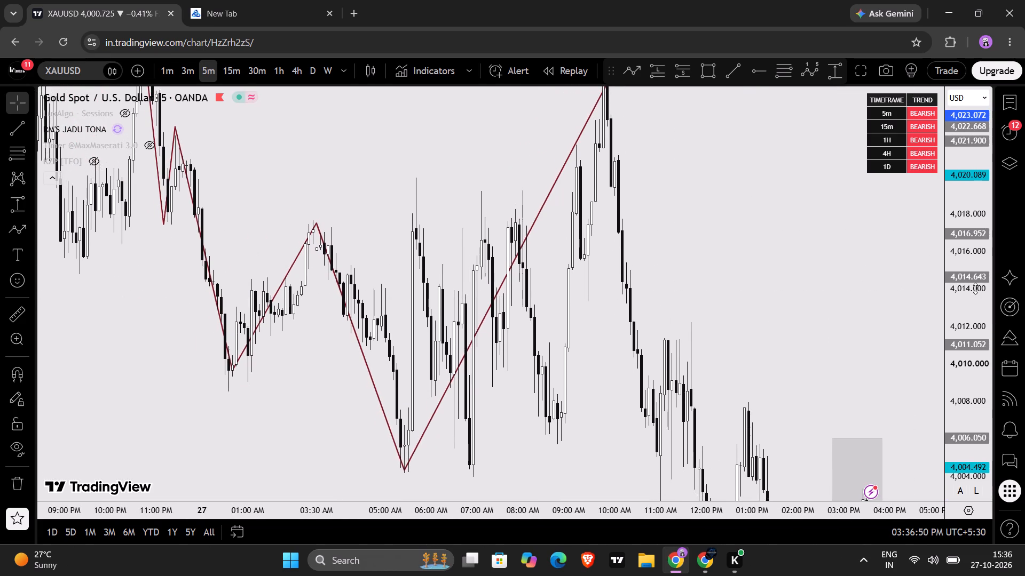
scroll(975, 289, "down", 3)
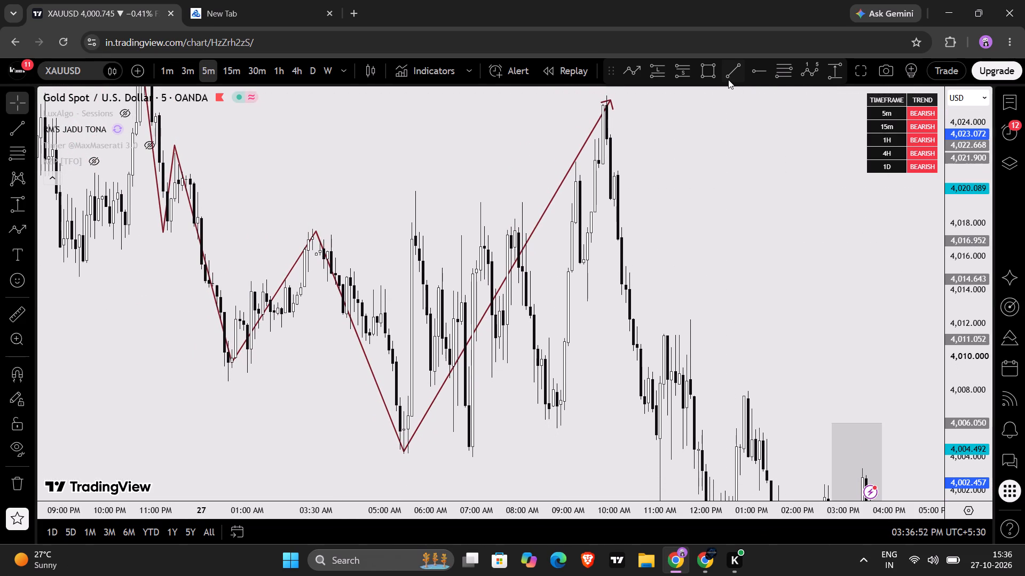
left_click(728, 79)
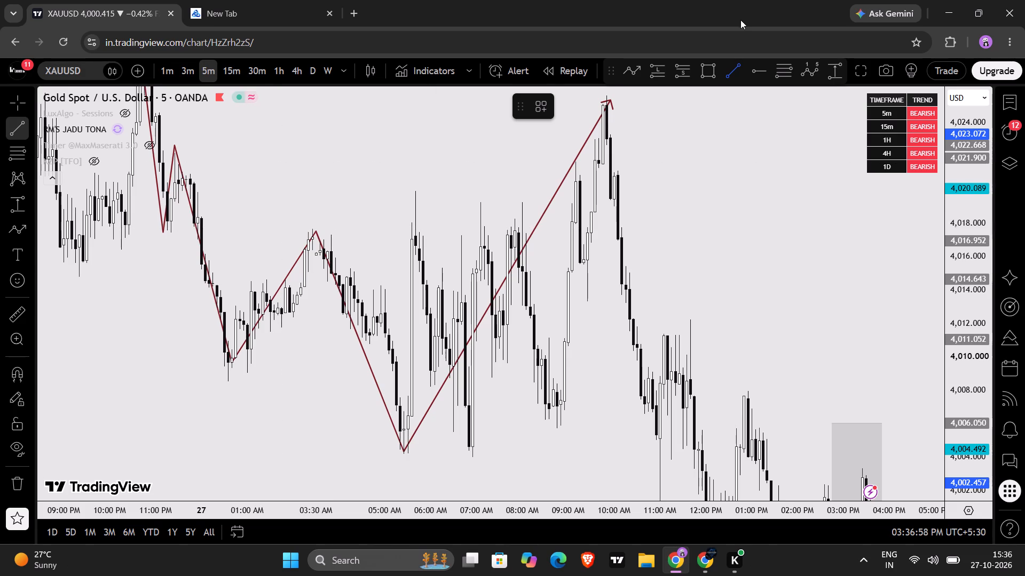
left_click(700, 79)
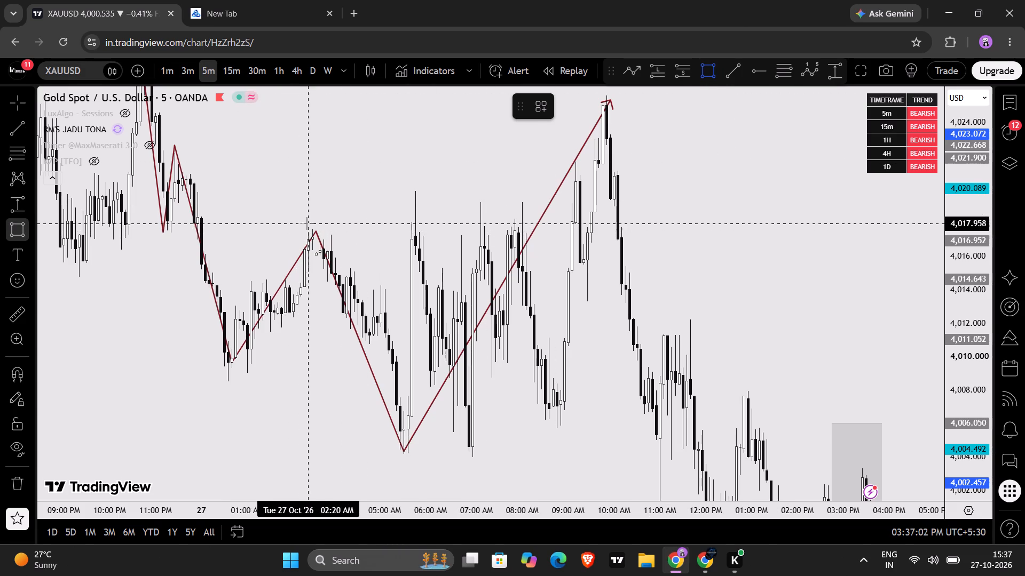
left_click(301, 230)
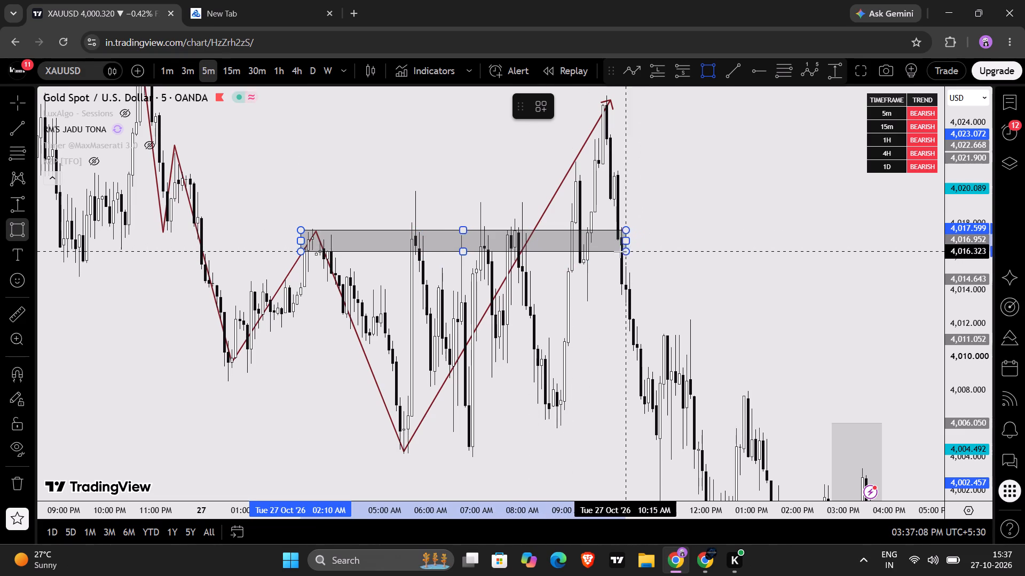
left_click(606, 252)
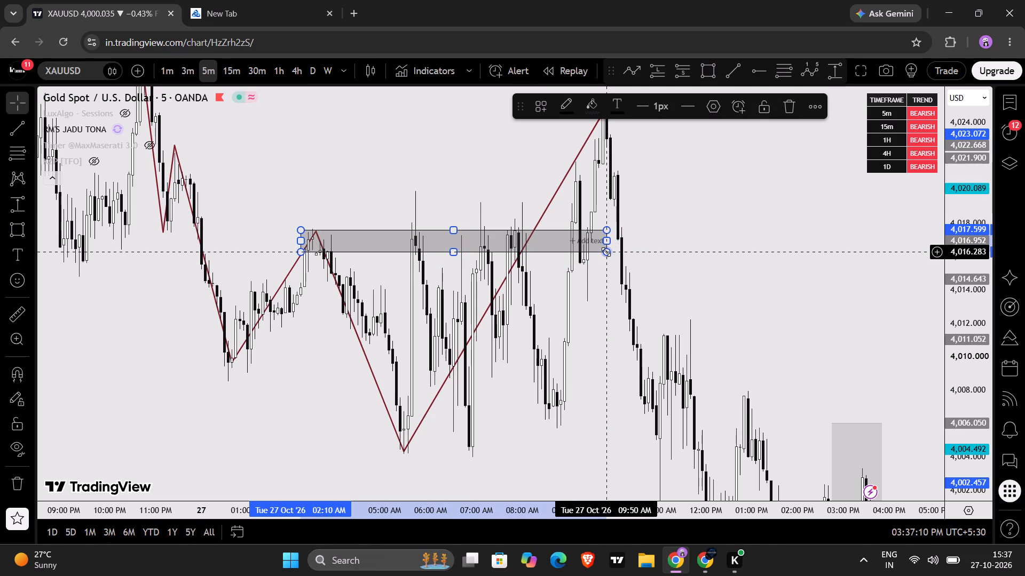
left_click(621, 279)
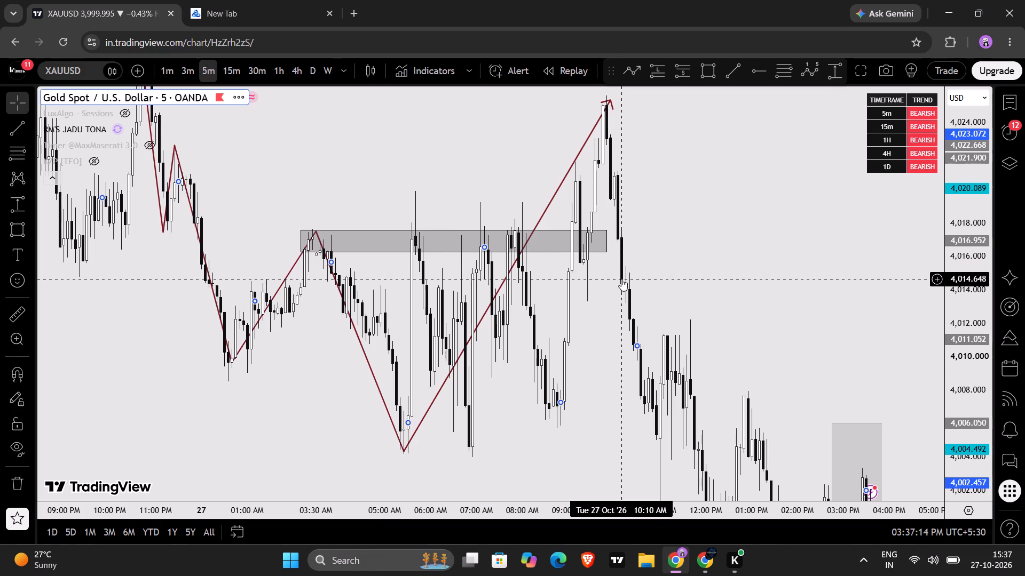
Draw a two-point Path from the 09:55 AM swing high at about 4,025.3 down to about 3,997.2 at 12:10 PM.
scroll(982, 275, "down", 4)
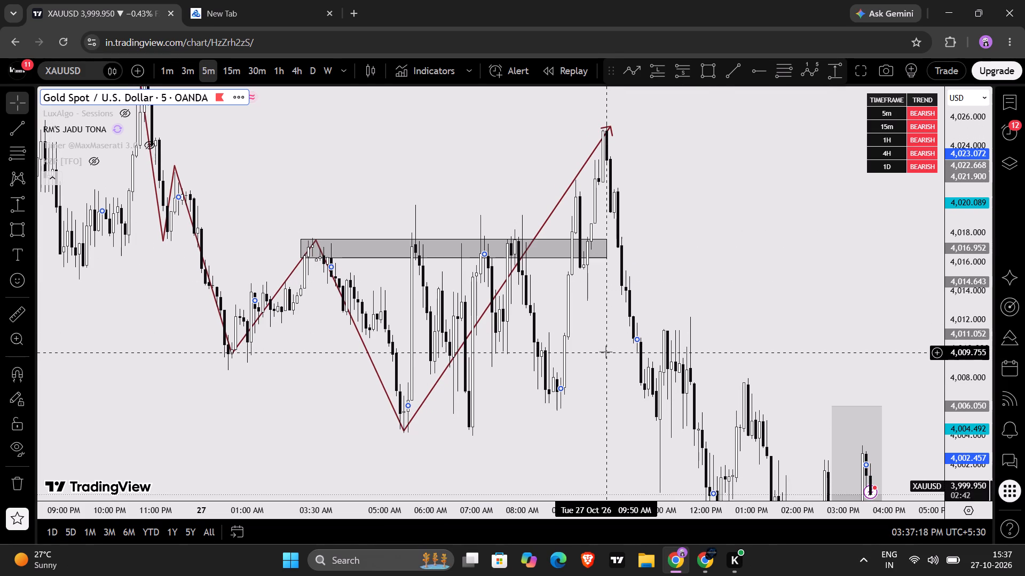
left_click(683, 134)
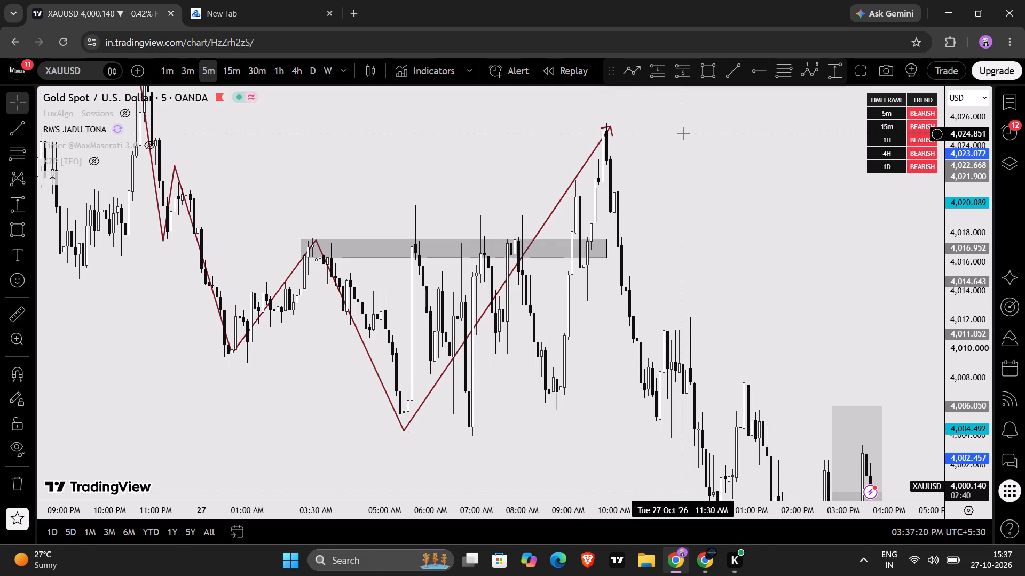
left_click(705, 73)
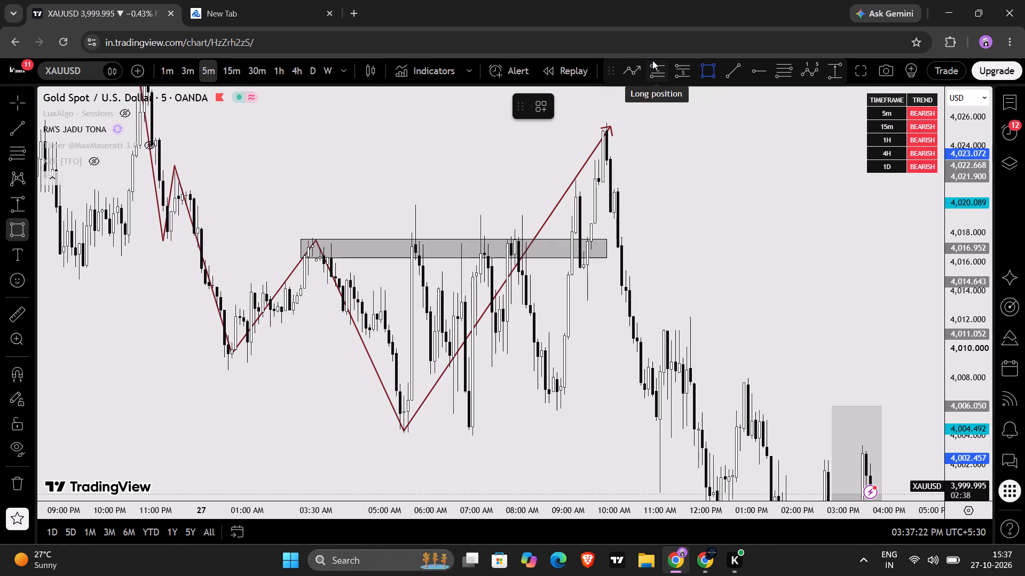
left_click(642, 72)
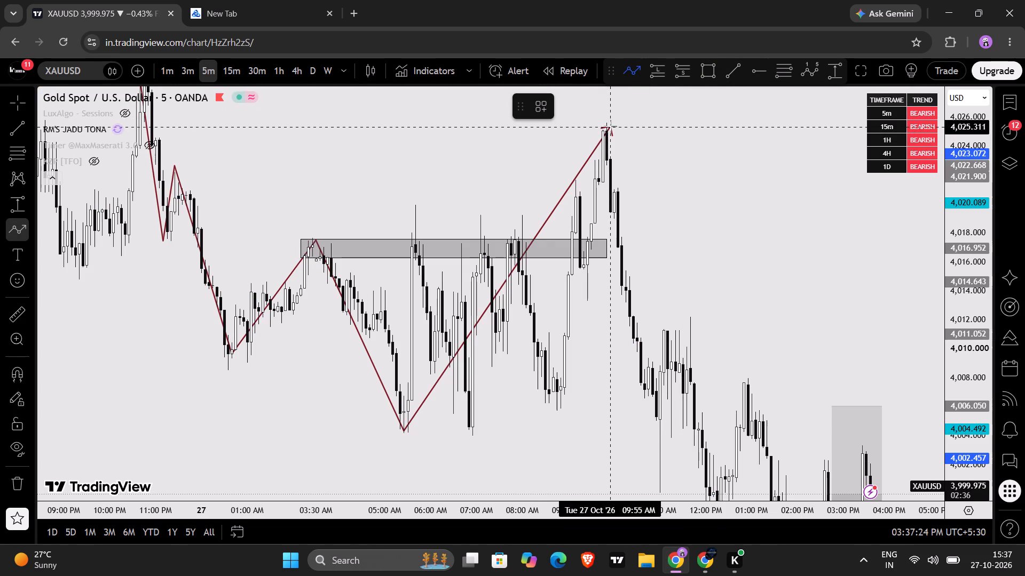
left_click(611, 126)
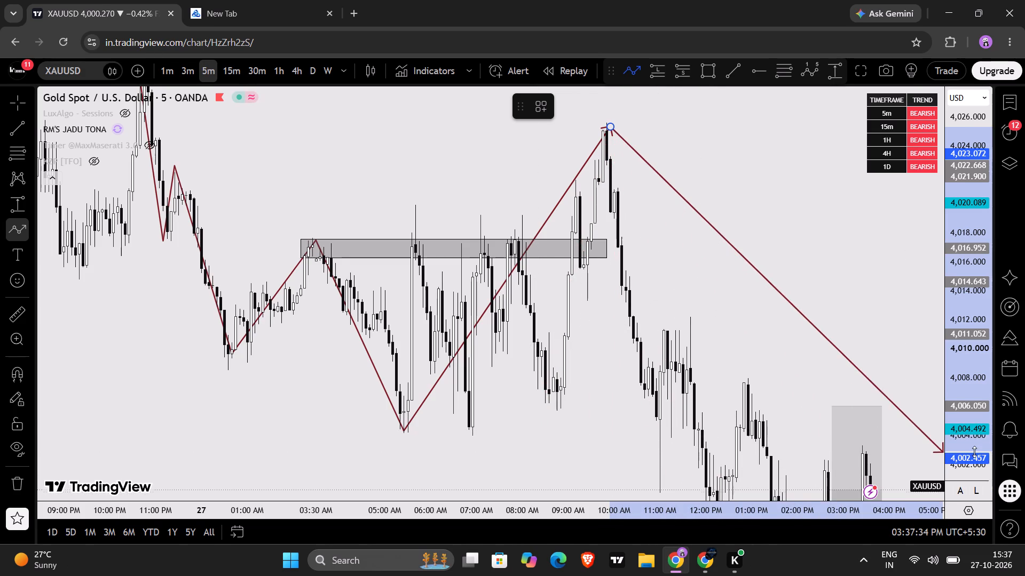
scroll(974, 452, "down", 3)
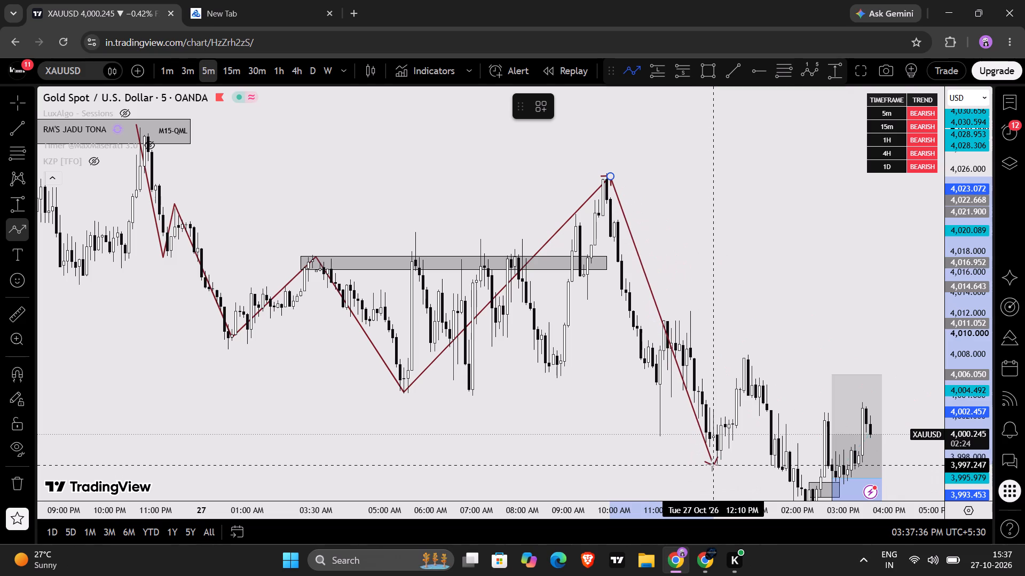
left_click(713, 465)
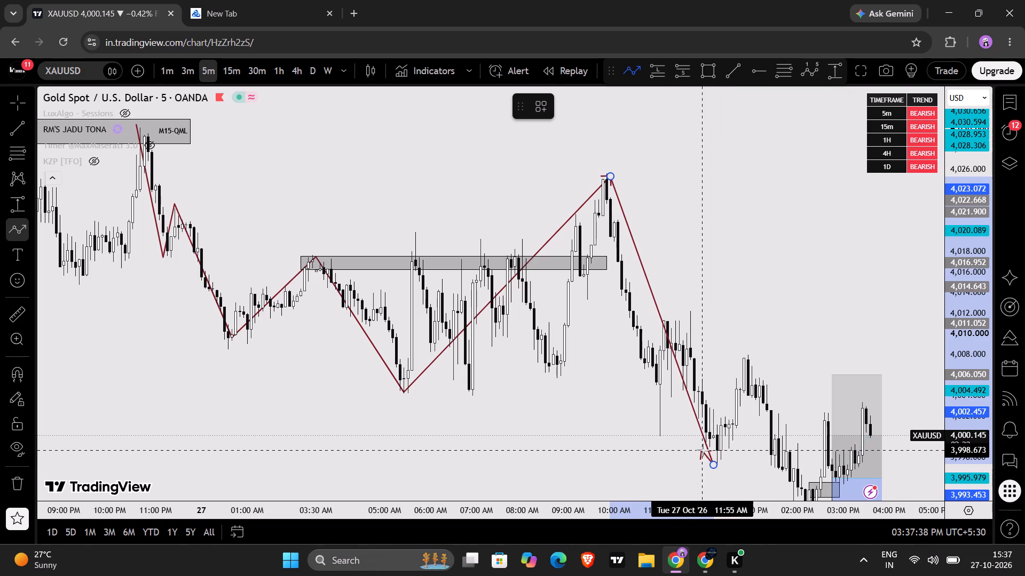
right_click(710, 450)
Switch the XAUUSD chart to the 1-minute timeframe.
left_click_drag(755, 422, 766, 364)
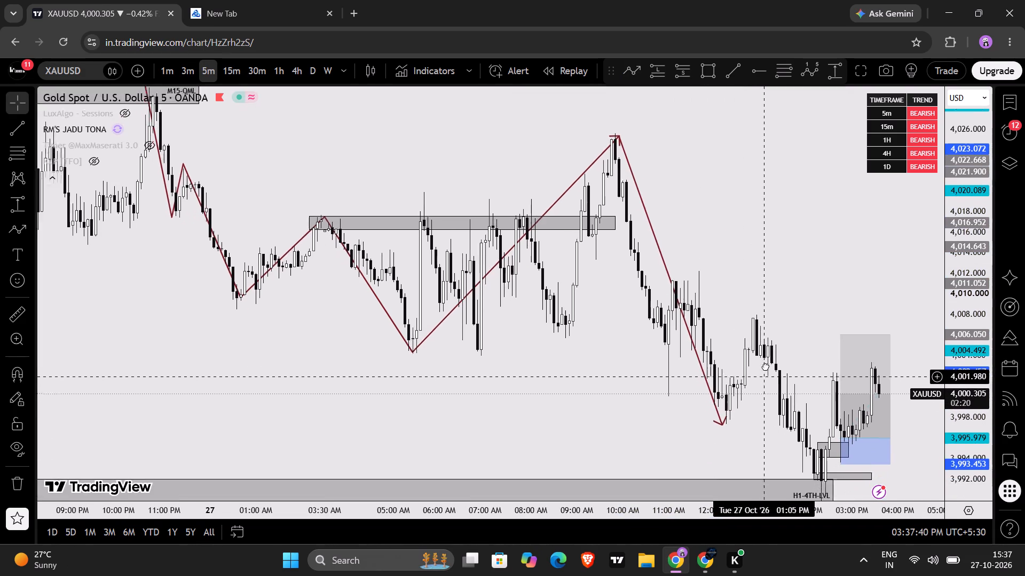
left_click_drag(766, 364, 766, 346)
scroll(766, 346, "up", 2)
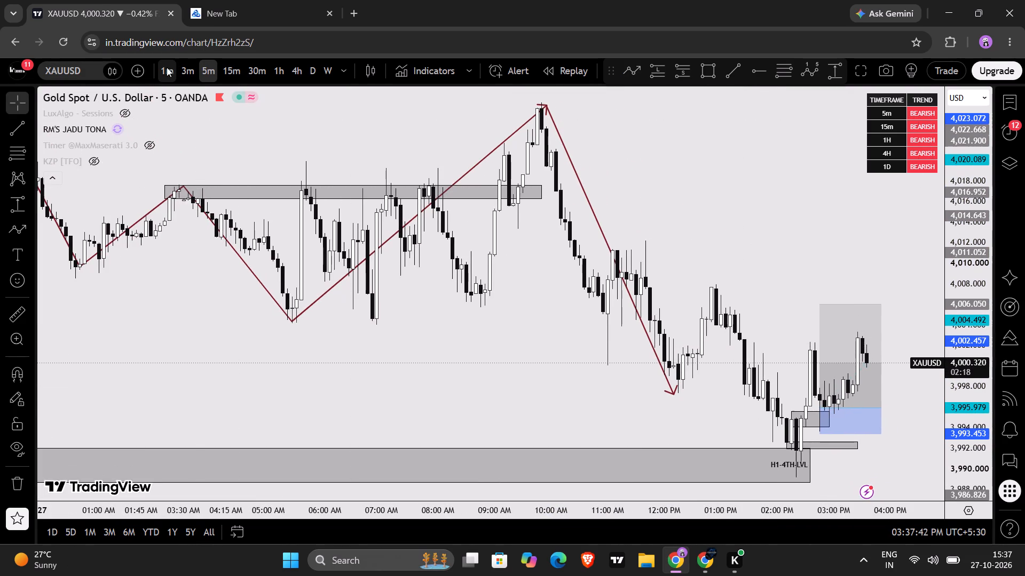
left_click(168, 68)
Examine the 1-minute price action where it pulls back into the new rectangle zone, between about 09:00 and 10:15 AM.
scroll(241, 204, "down", 7)
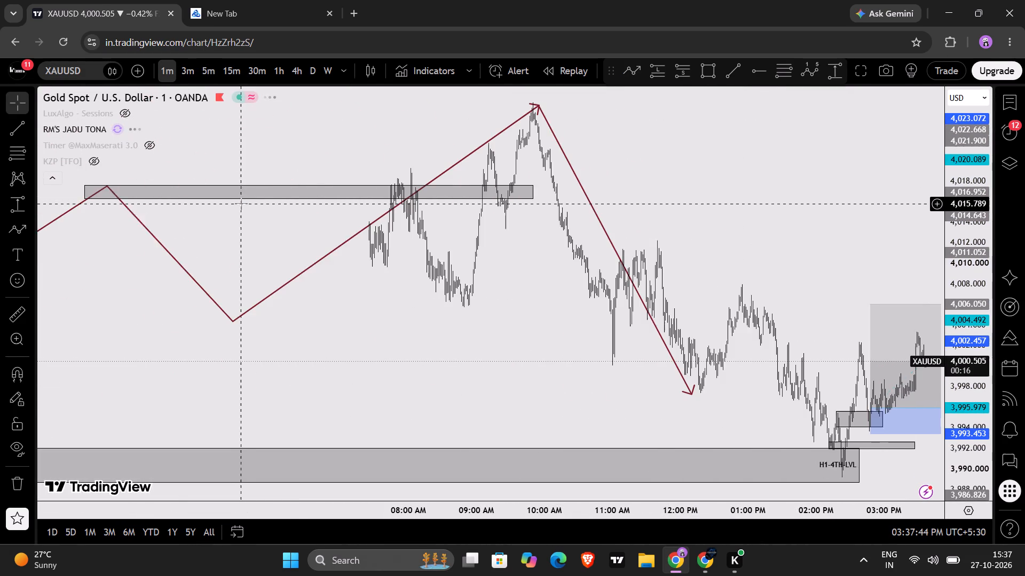
scroll(241, 204, "down", 1)
left_click_drag(241, 204, 625, 330)
scroll(625, 330, "up", 5)
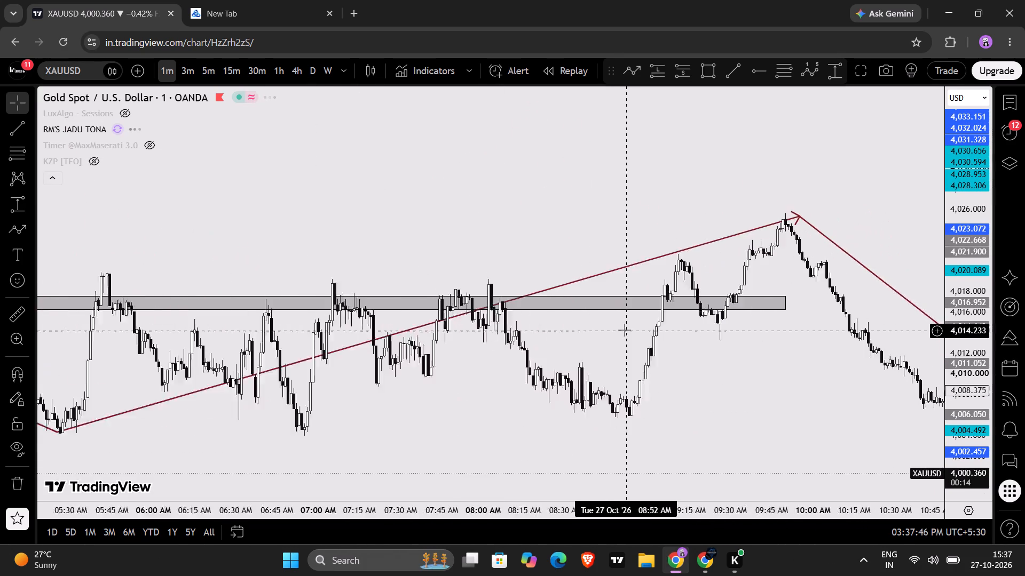
scroll(990, 278, "up", 13)
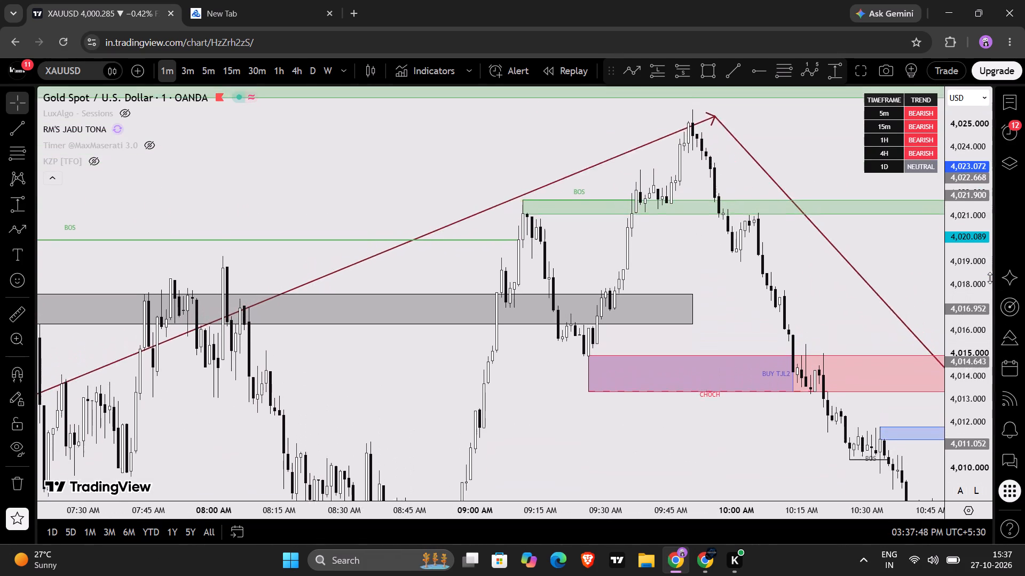
scroll(990, 278, "up", 1)
scroll(715, 284, "down", 1)
left_click_drag(715, 284, 682, 271)
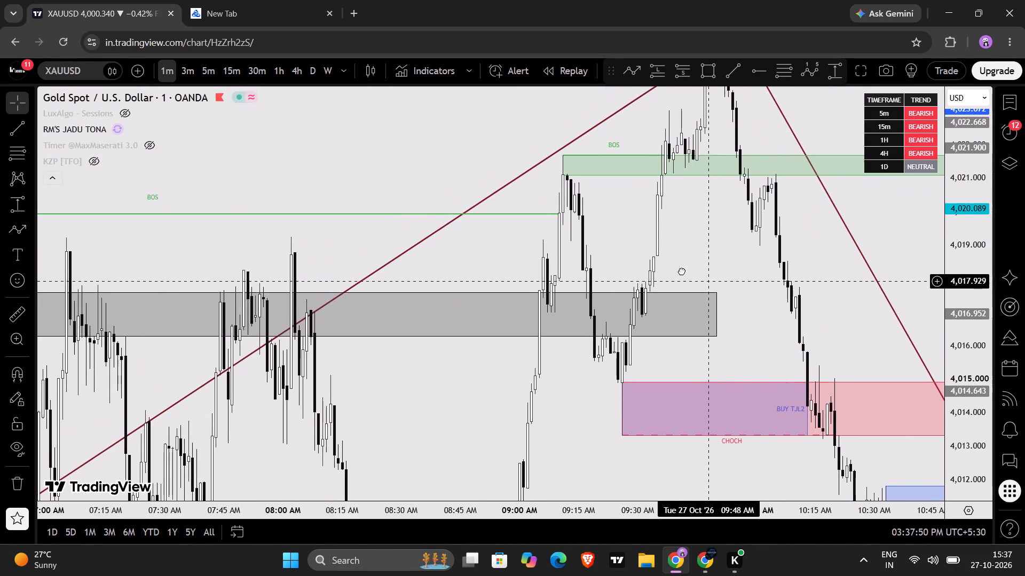
left_click_drag(682, 271, 657, 251)
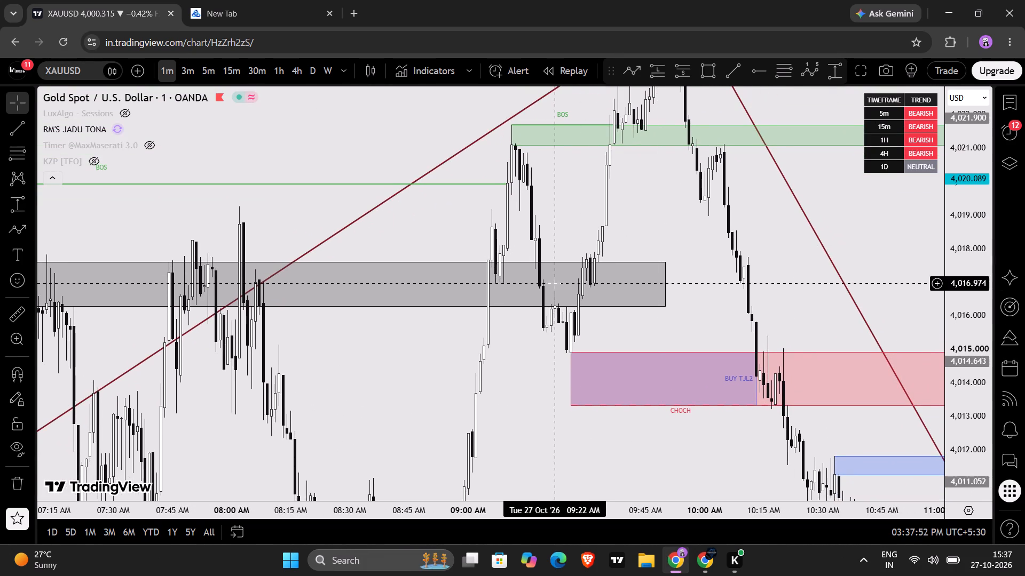
scroll(555, 283, "up", 2)
scroll(983, 307, "up", 2)
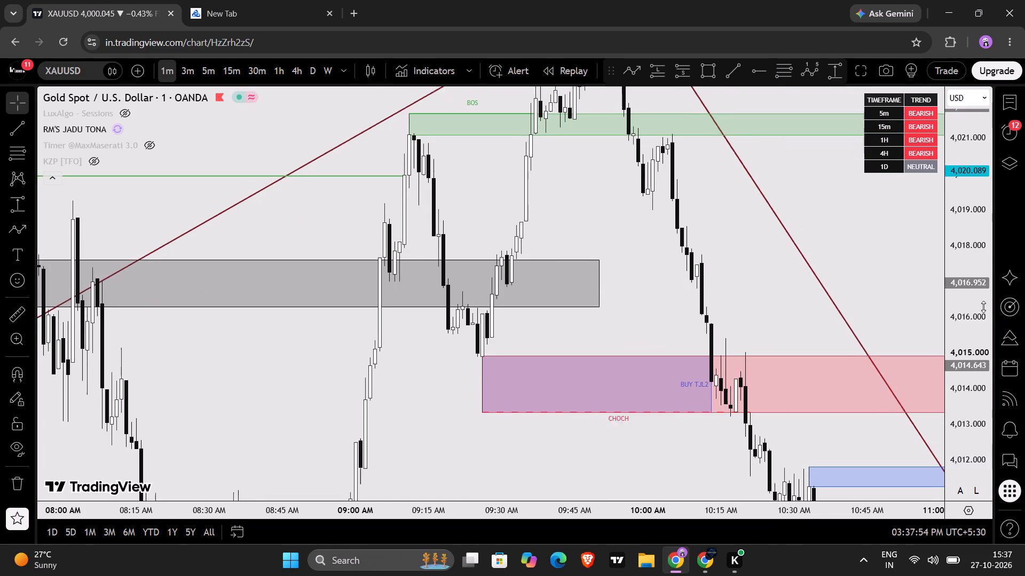
scroll(983, 307, "up", 5)
scroll(725, 333, "down", 1)
left_click_drag(696, 297, 646, 180)
Hide the RM'S JADU TONA indicator and place a long position at 09:25 AM with entry at about 4,016.1.
left_click(669, 66)
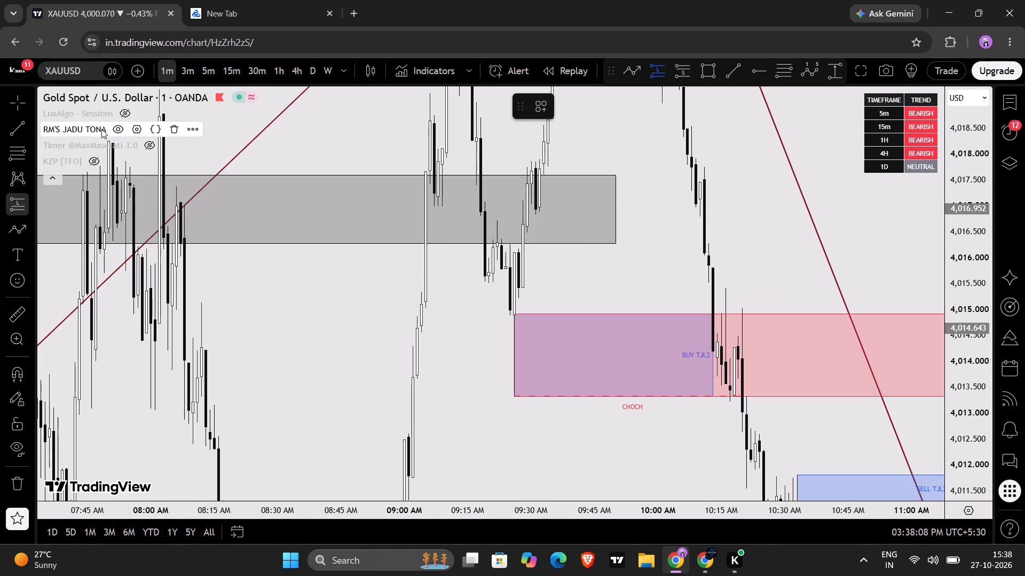
left_click(113, 126)
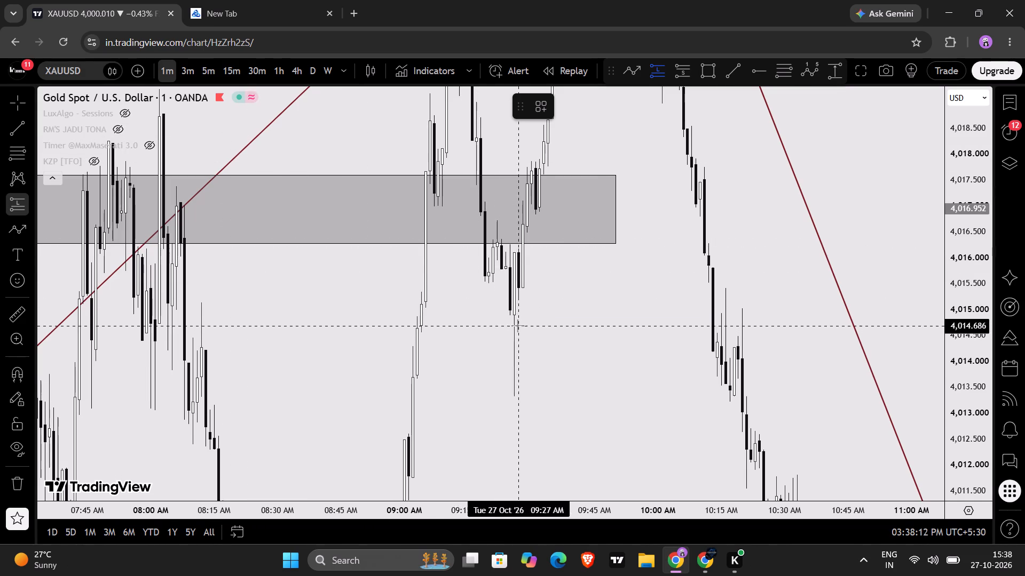
left_click(511, 252)
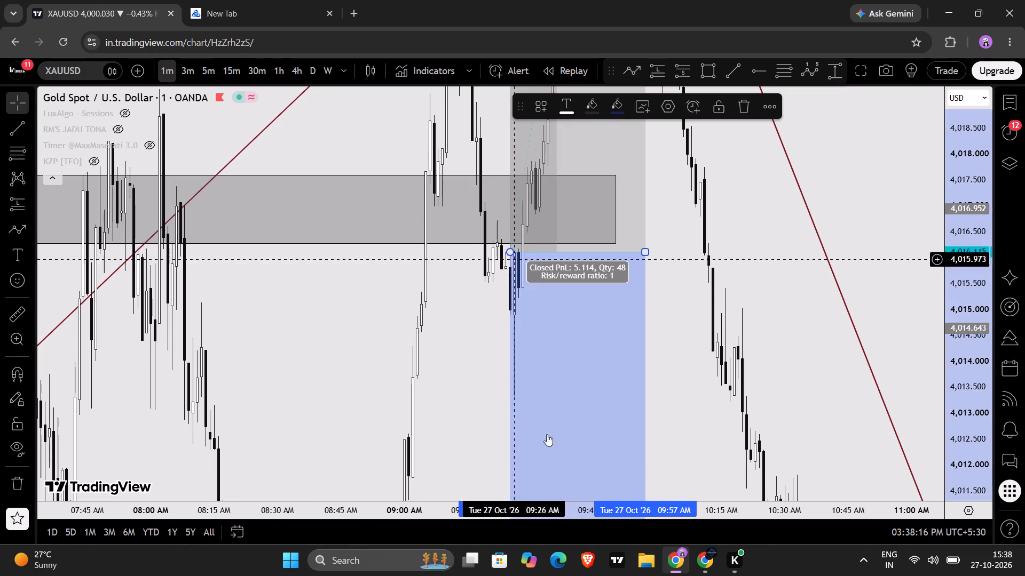
Tighten the long position's stop to about 4,013.2, just below the wick low of the pullback.
left_click_drag(445, 392, 441, 268)
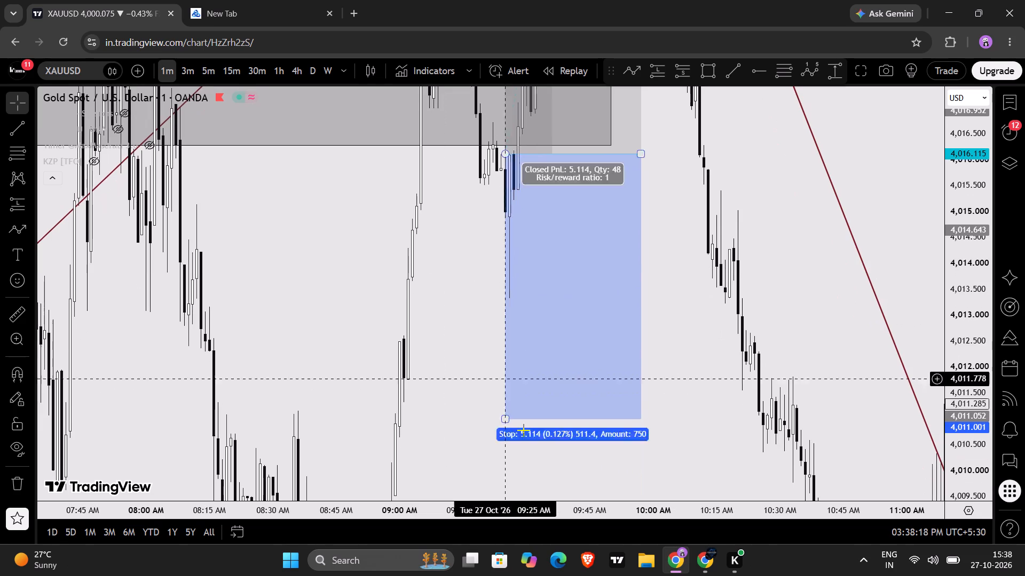
left_click_drag(508, 419, 493, 293)
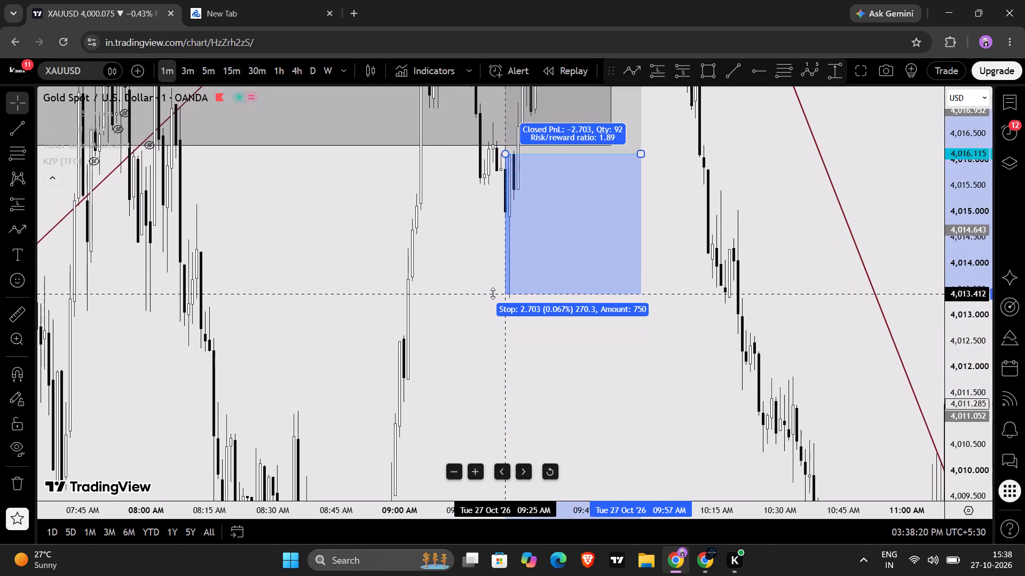
left_click_drag(493, 293, 486, 300)
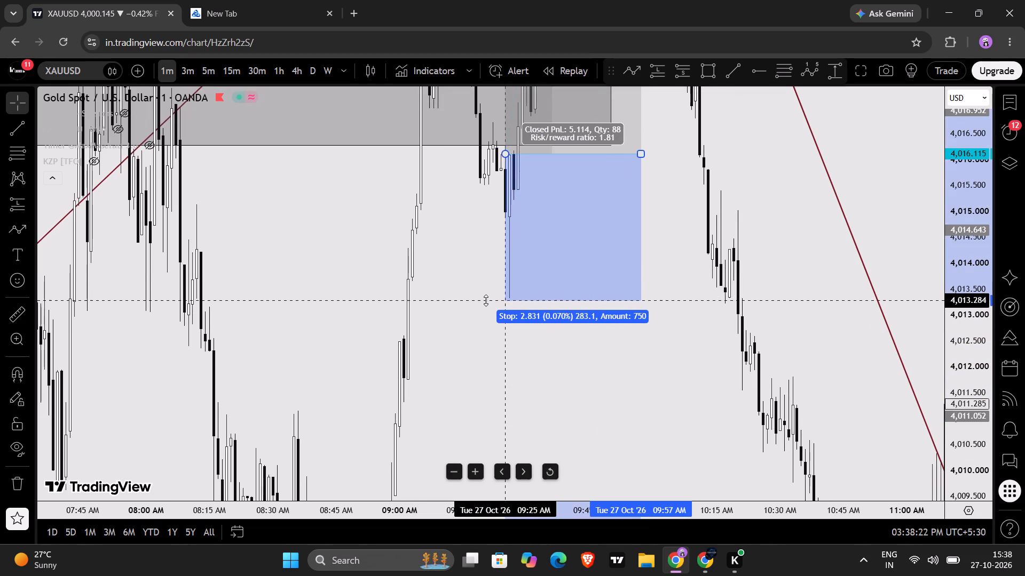
left_click_drag(486, 300, 486, 306)
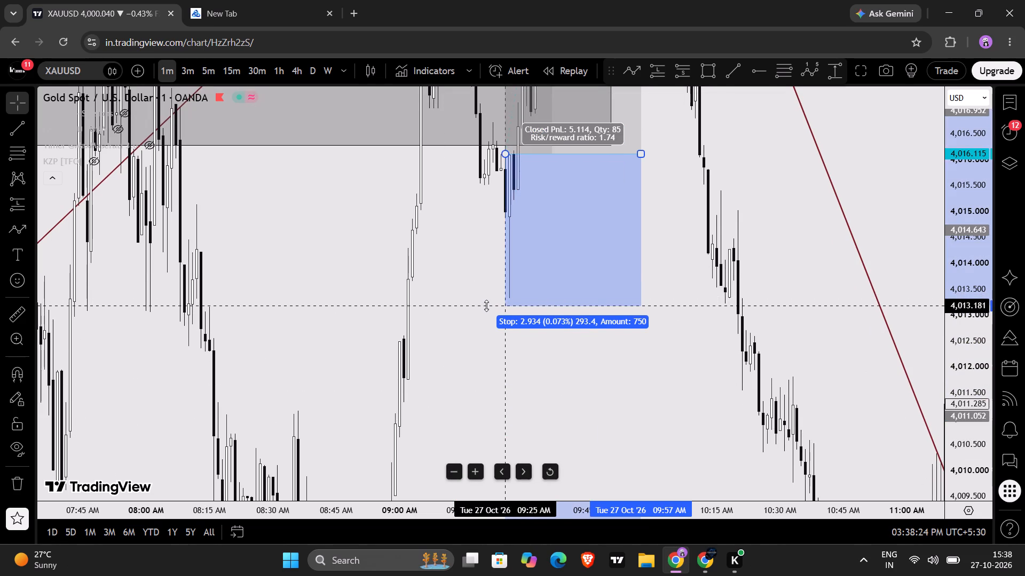
left_click_drag(486, 306, 490, 306)
left_click(641, 378)
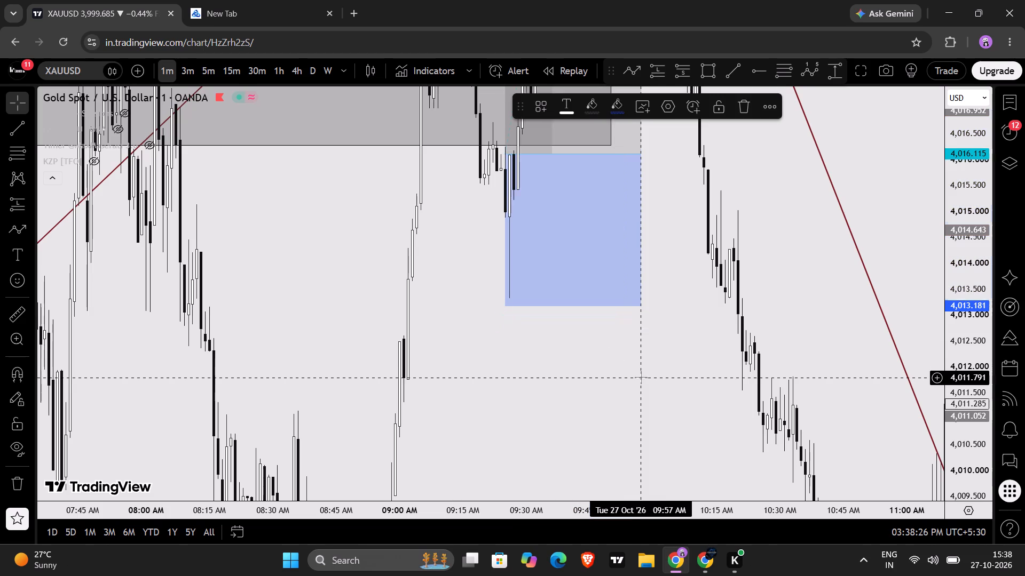
scroll(967, 364, "down", 8)
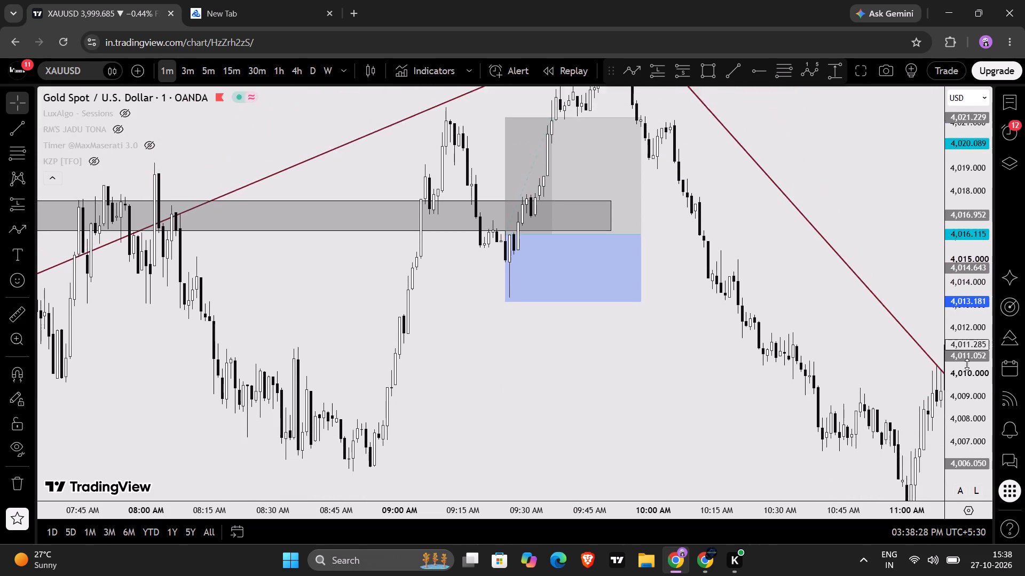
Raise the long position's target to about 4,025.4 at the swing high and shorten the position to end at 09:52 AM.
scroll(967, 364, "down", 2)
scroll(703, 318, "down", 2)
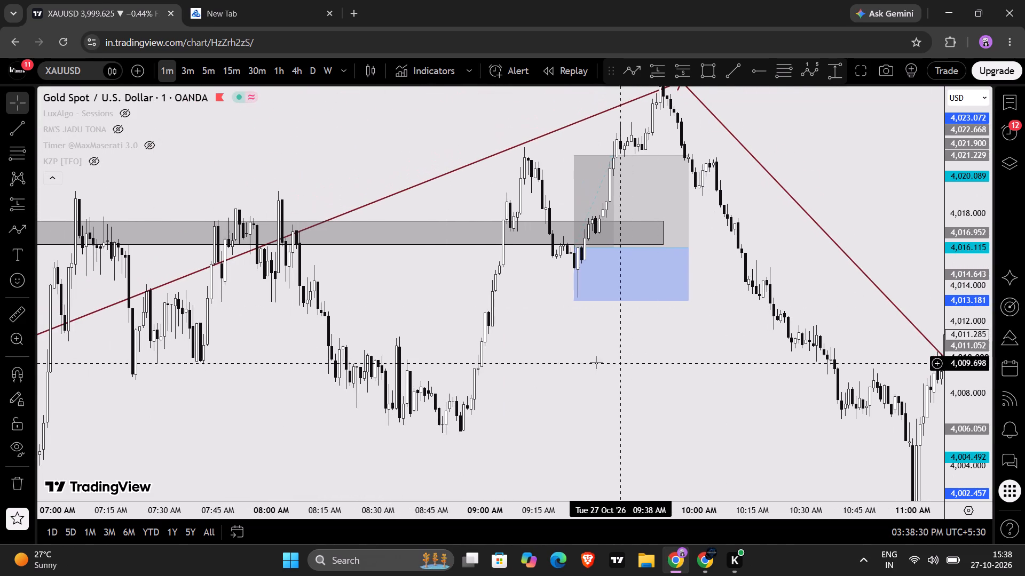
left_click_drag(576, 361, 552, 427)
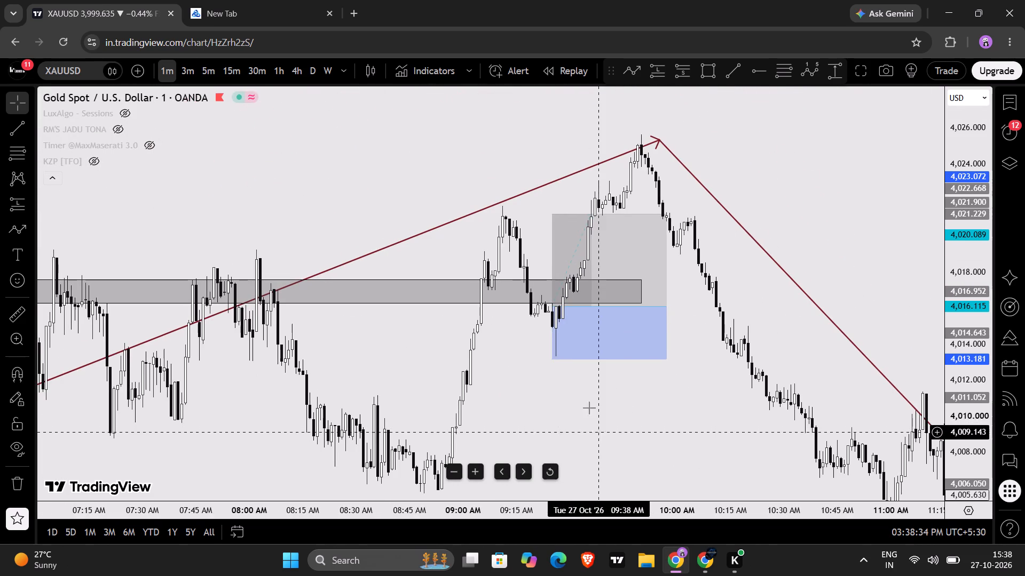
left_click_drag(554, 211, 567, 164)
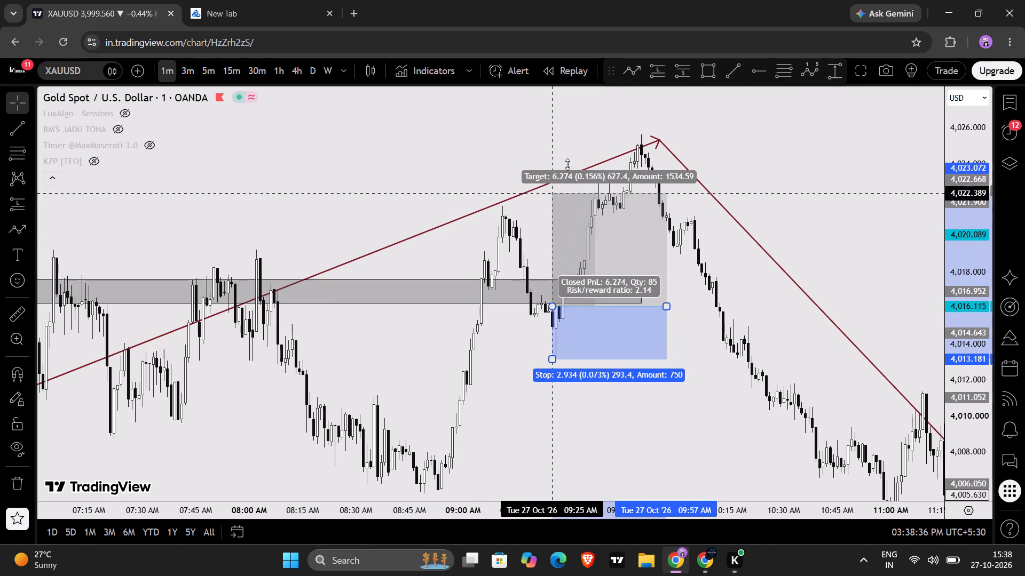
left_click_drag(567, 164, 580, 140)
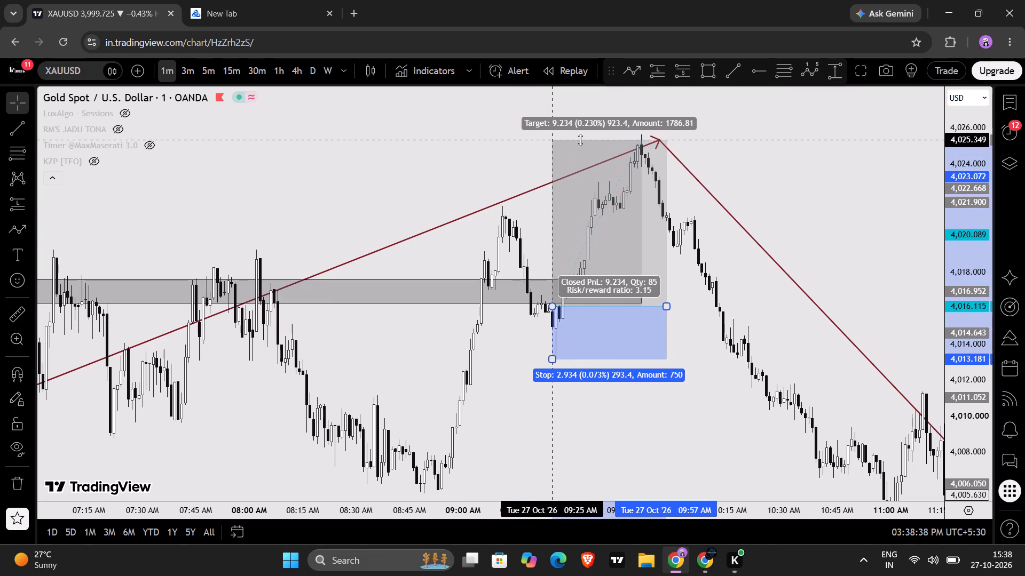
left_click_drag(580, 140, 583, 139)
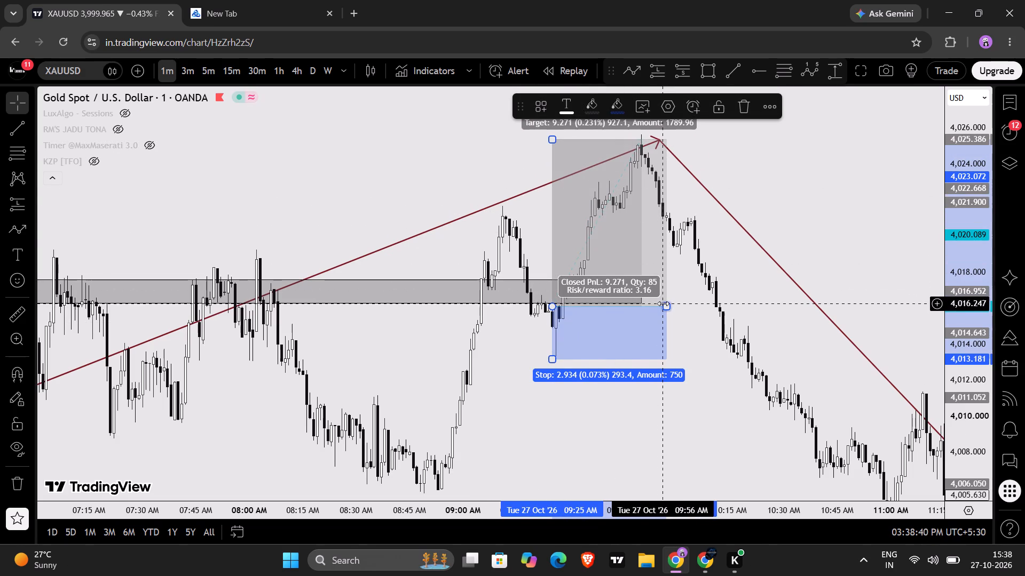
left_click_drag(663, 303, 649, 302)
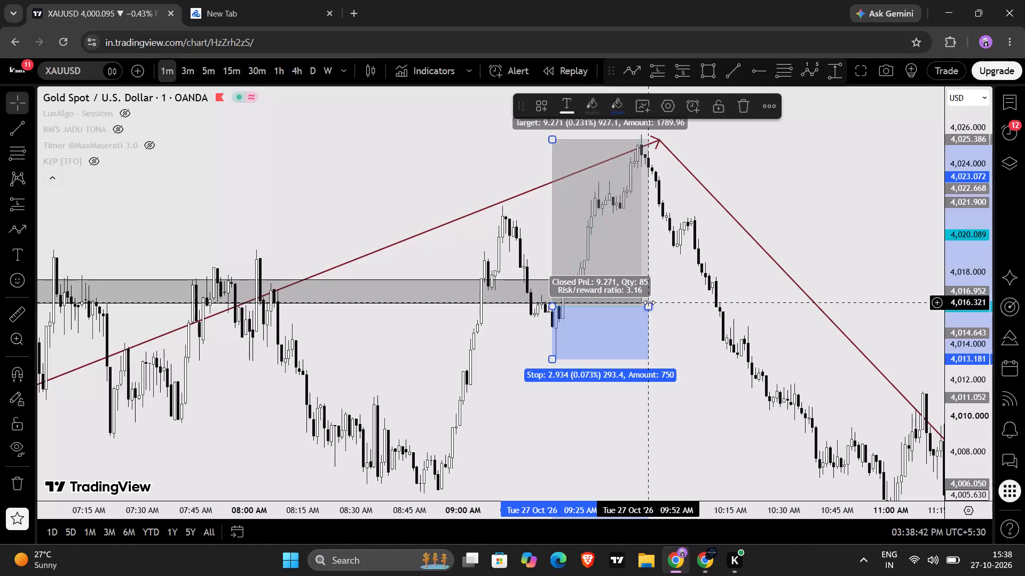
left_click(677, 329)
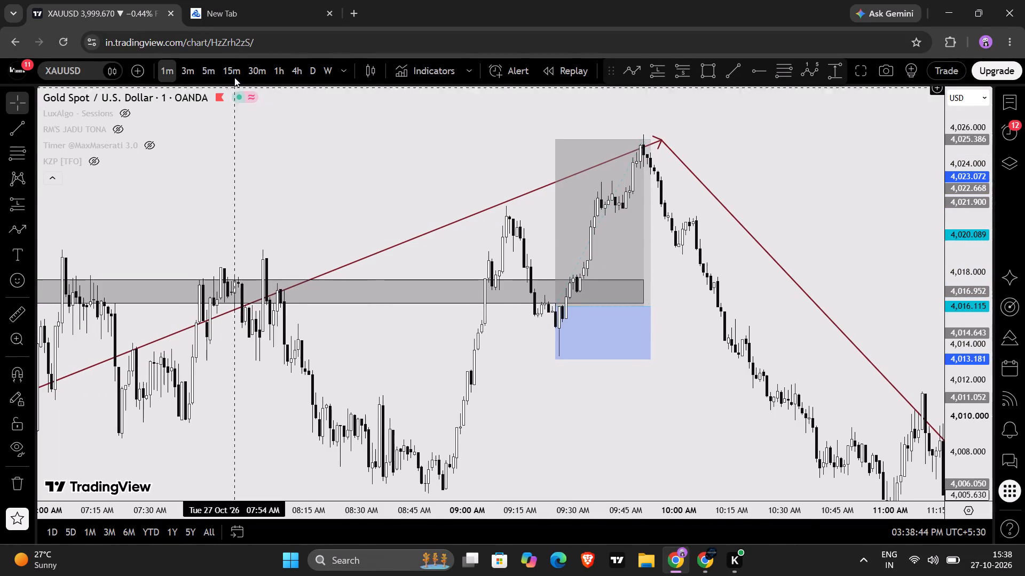
On the 5-minute chart, delete the rectangle zone starting at 02:10 AM and the 09:25 AM long position beneath its end.
left_click(201, 69)
scroll(608, 345, "up", 1)
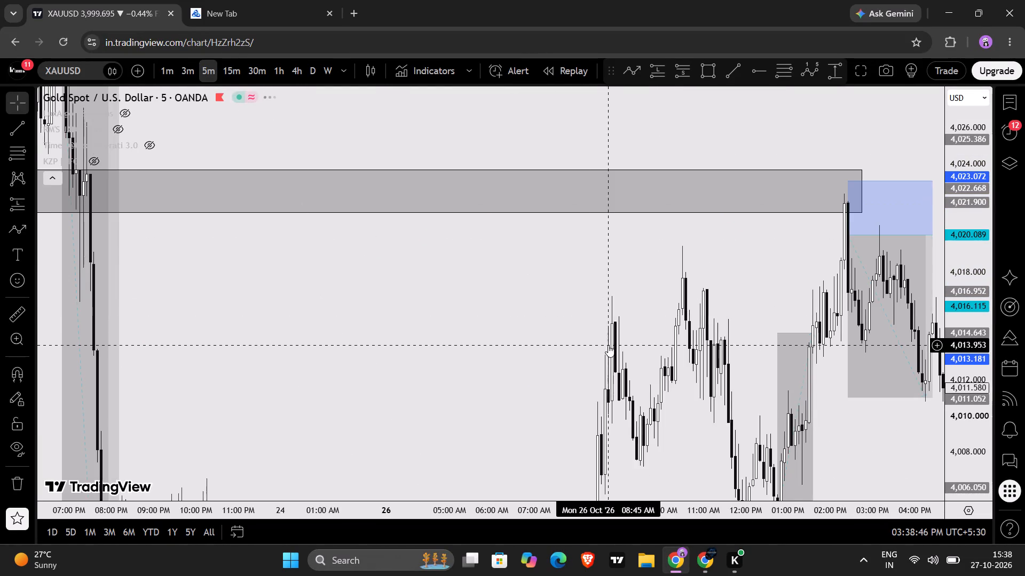
scroll(608, 345, "up", 1)
left_click_drag(658, 351, 0, 90)
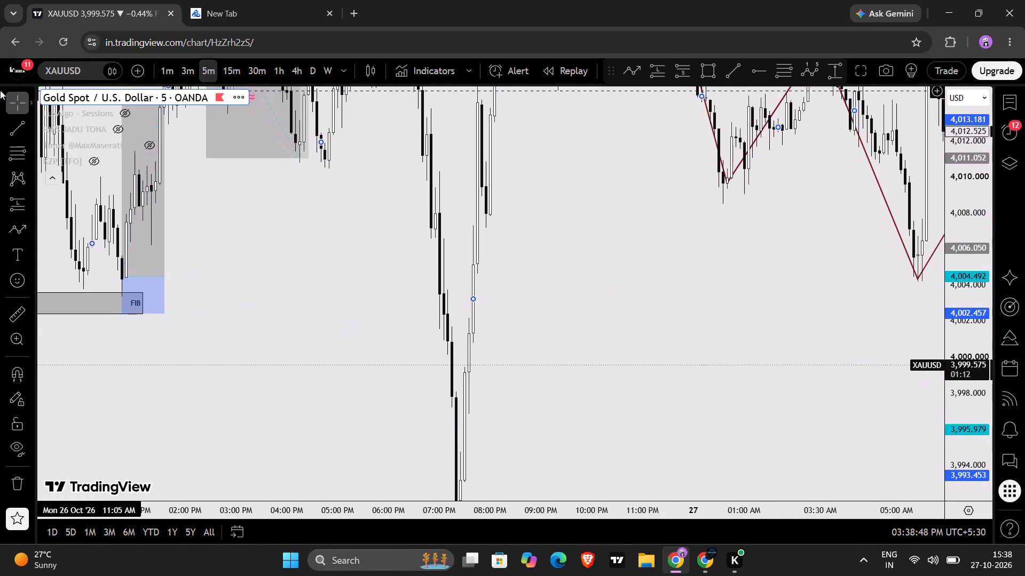
scroll(976, 380, "down", 1)
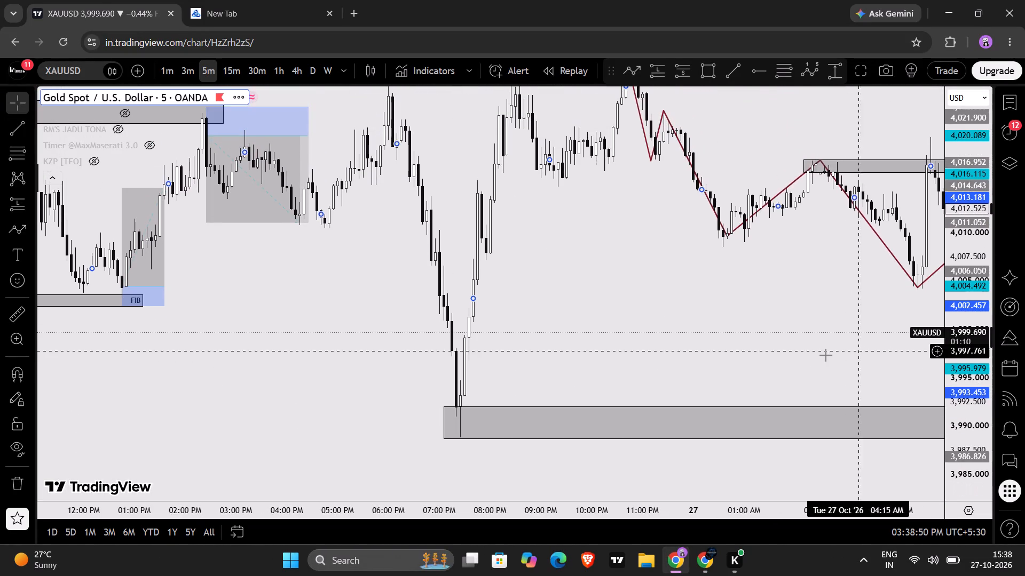
scroll(826, 355, "down", 2)
left_click_drag(861, 356, 246, 306)
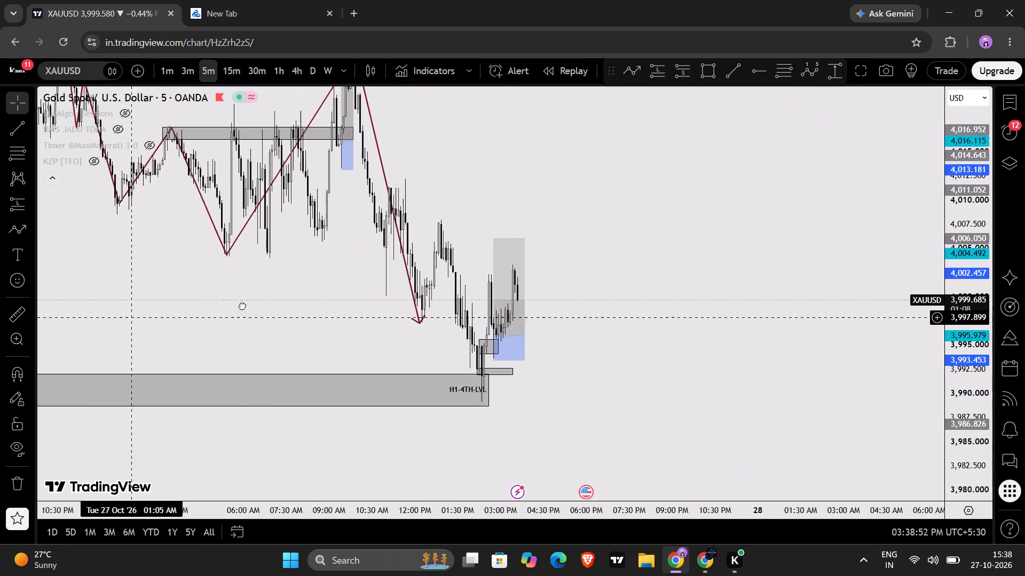
left_click_drag(246, 306, 280, 321)
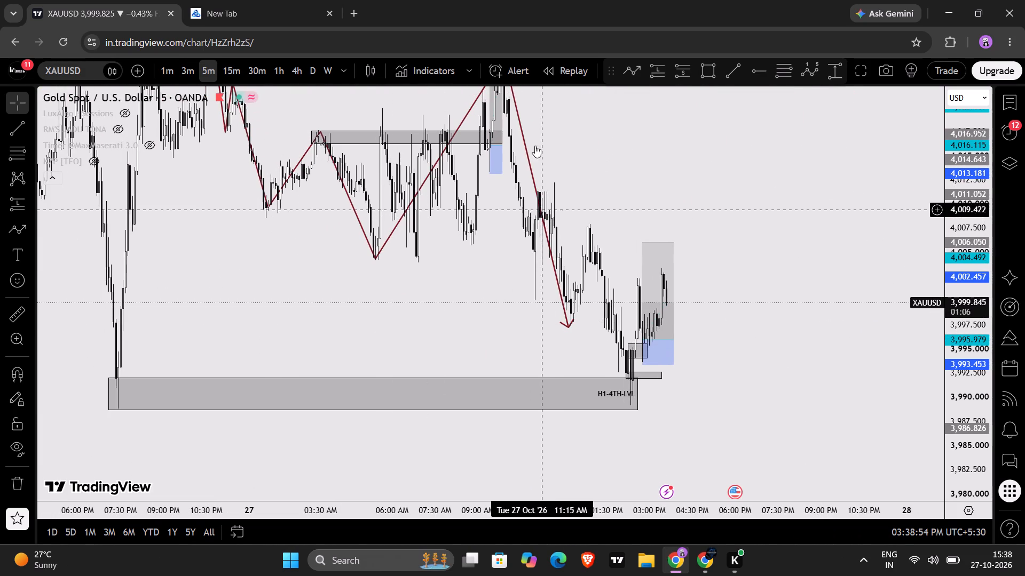
left_click(500, 137)
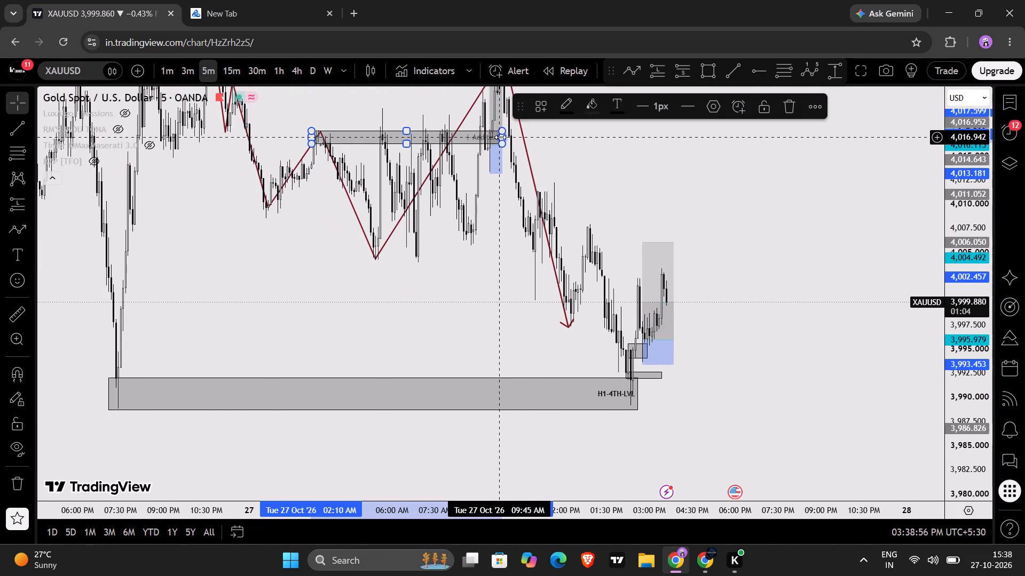
key("BackSpace")
left_click(500, 137)
key("BackSpace")
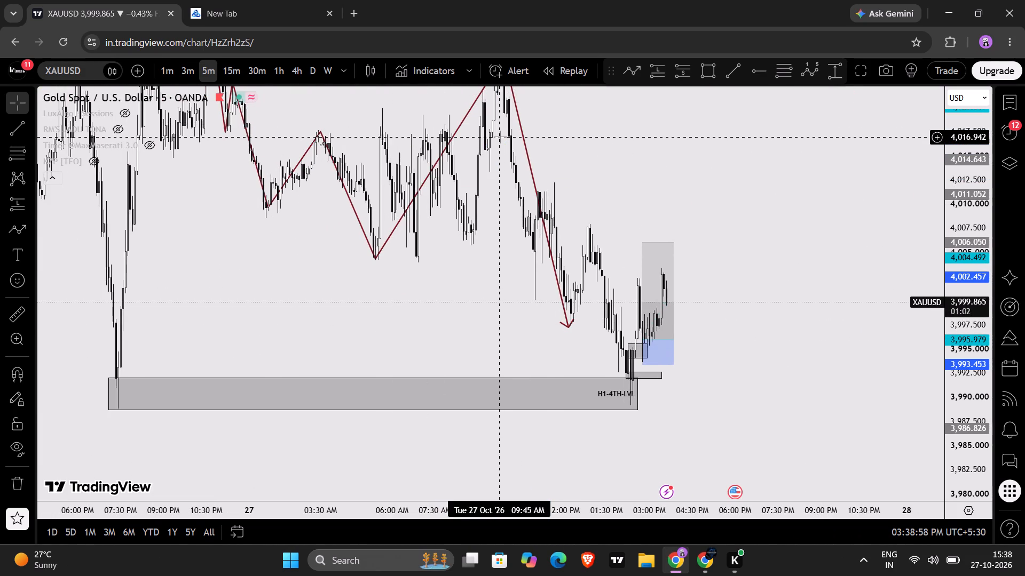
Draw a rectangle zone over the swing low from 12:20 AM to about 03:10 PM, between about 4,010.4 and 4,008.5.
scroll(615, 189, "up", 3)
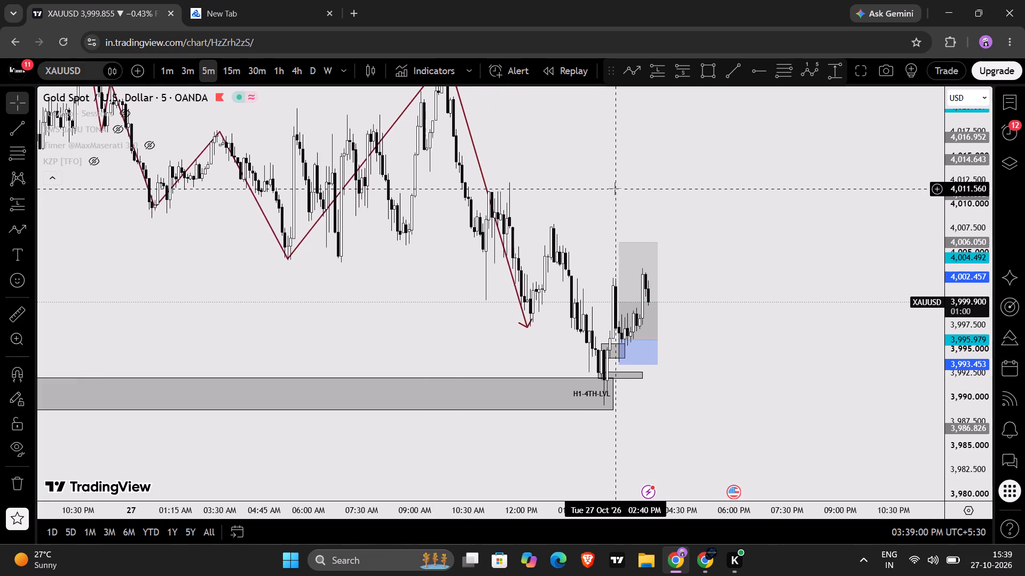
scroll(615, 189, "up", 1)
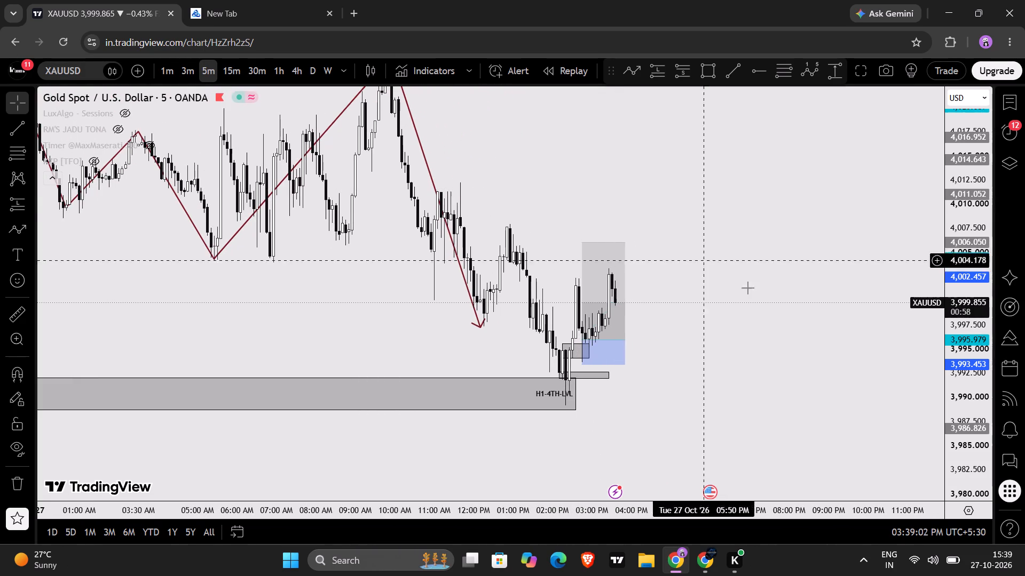
scroll(968, 293, "up", 5)
scroll(860, 281, "down", 1)
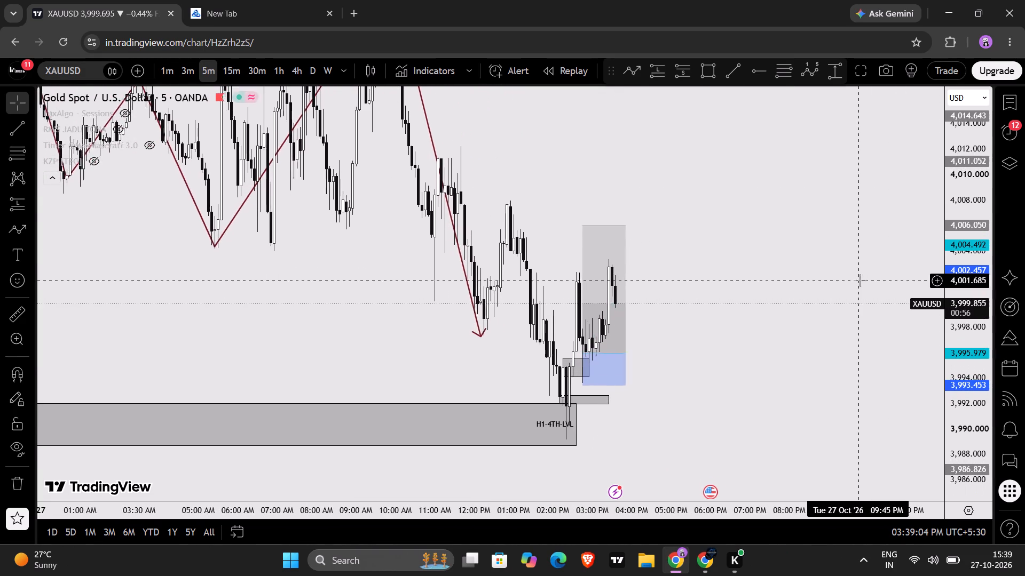
scroll(860, 281, "down", 1)
left_click_drag(798, 208, 819, 323)
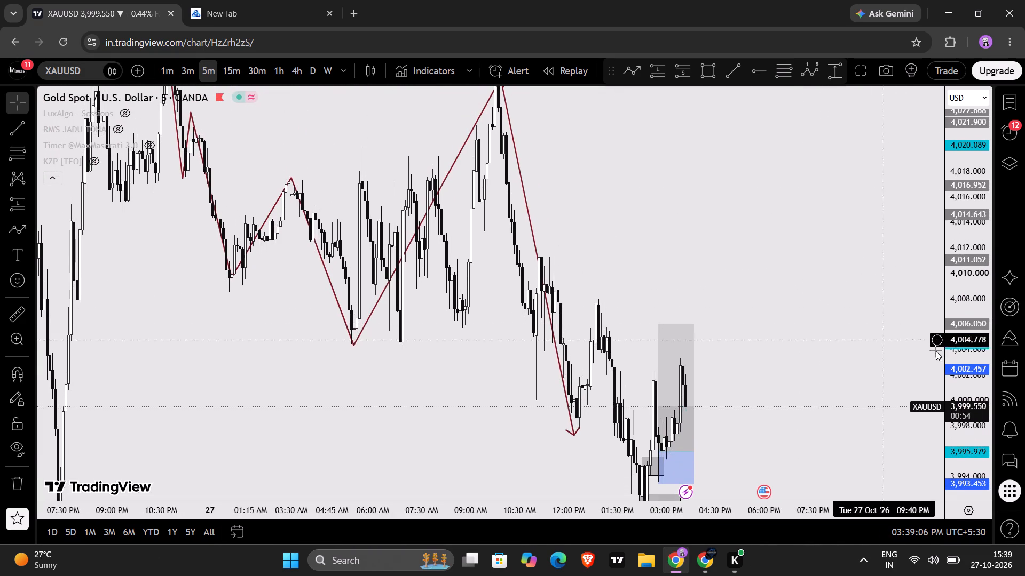
scroll(961, 347, "down", 4)
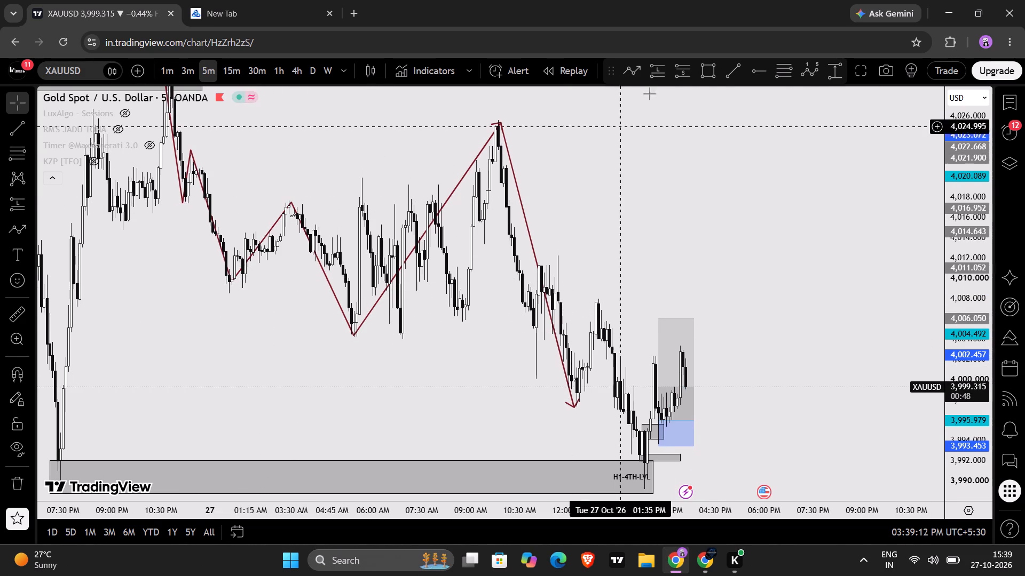
left_click(713, 67)
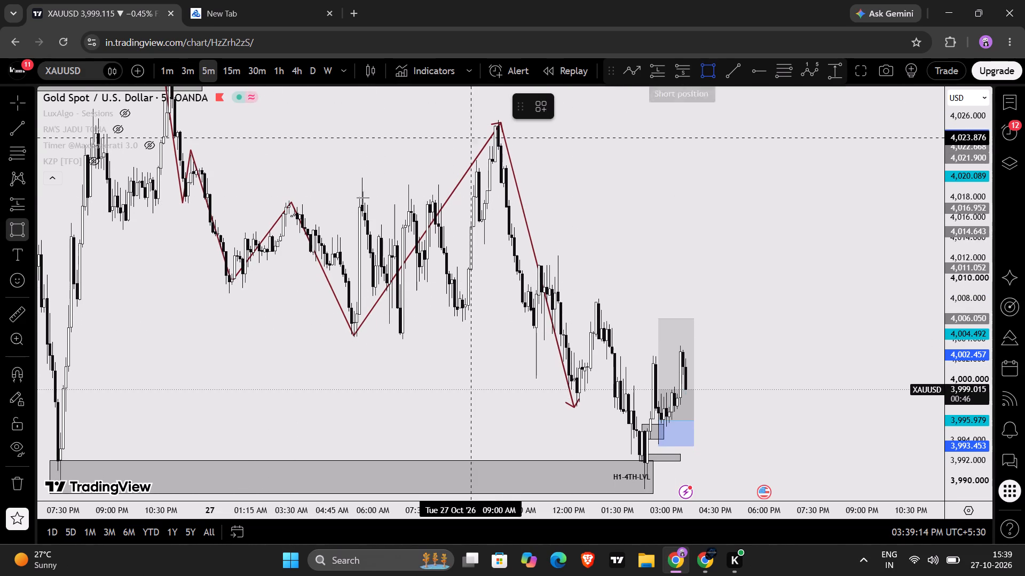
left_click(222, 274)
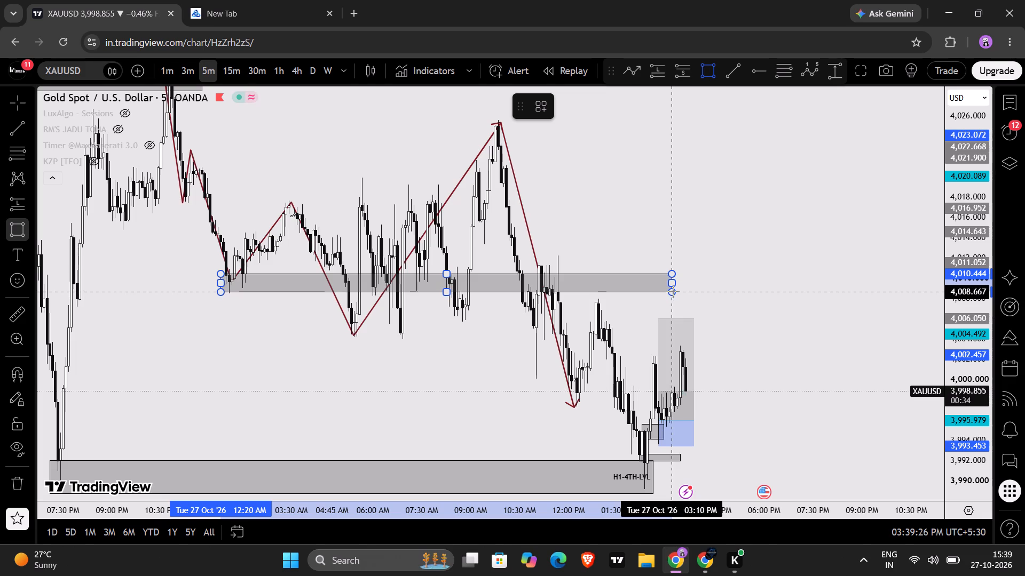
left_click(672, 294)
left_click(714, 272)
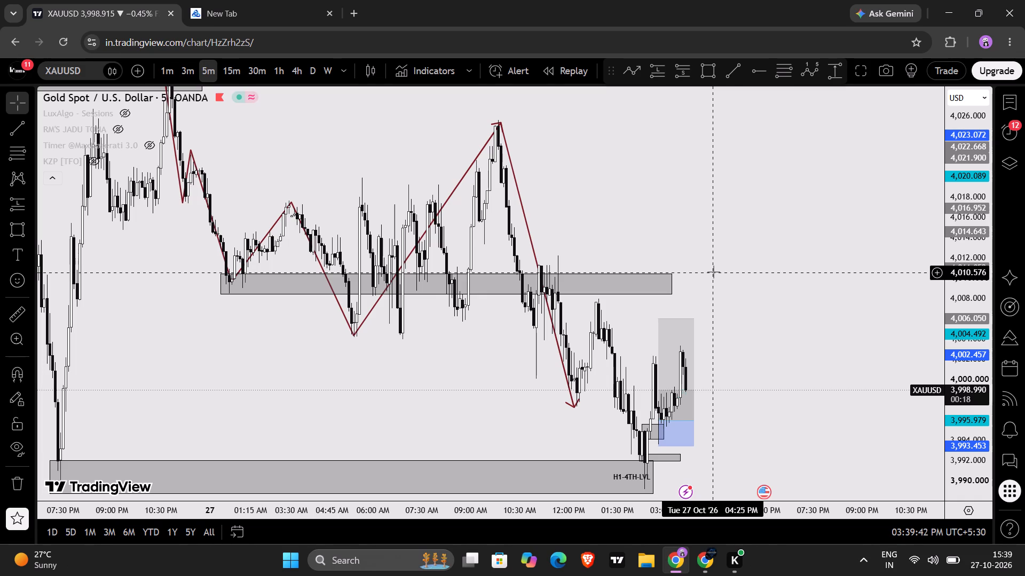
Draw a rectangle zone over the 05:00 AM swing low, between about 4,006.0 and 4,004.4, ending shortly before 02:00 PM.
scroll(798, 286, "up", 1)
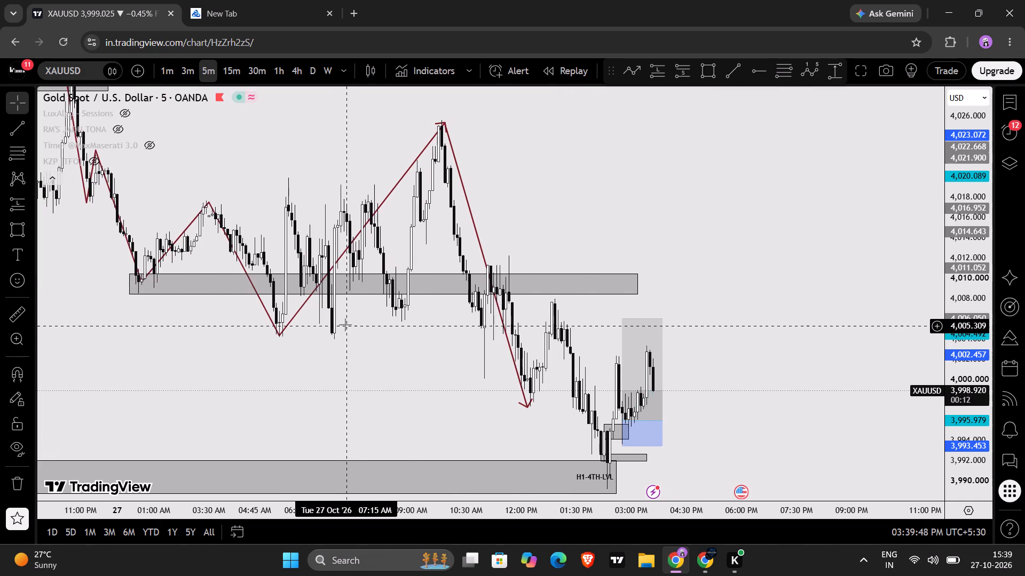
left_click(715, 69)
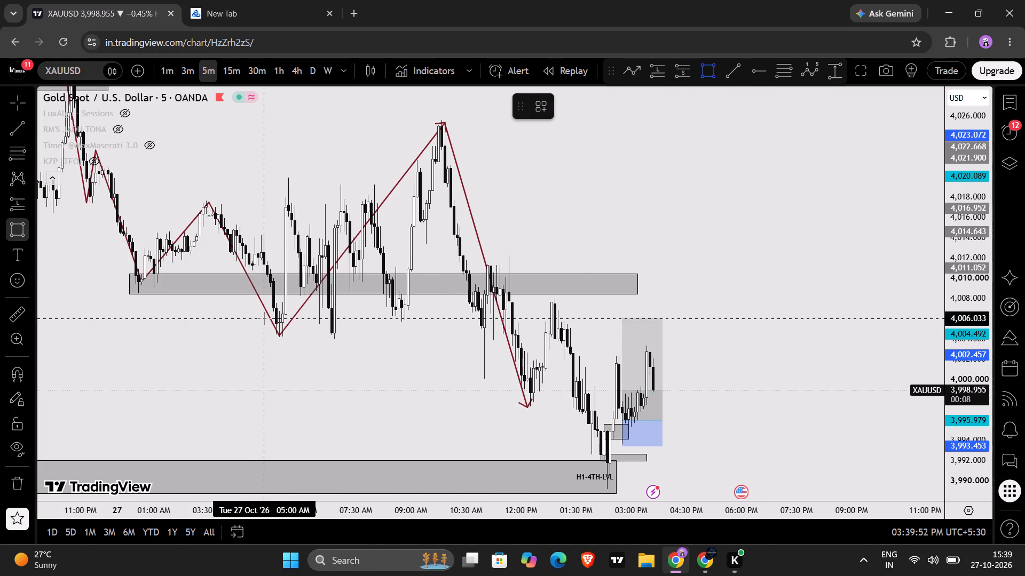
left_click(265, 319)
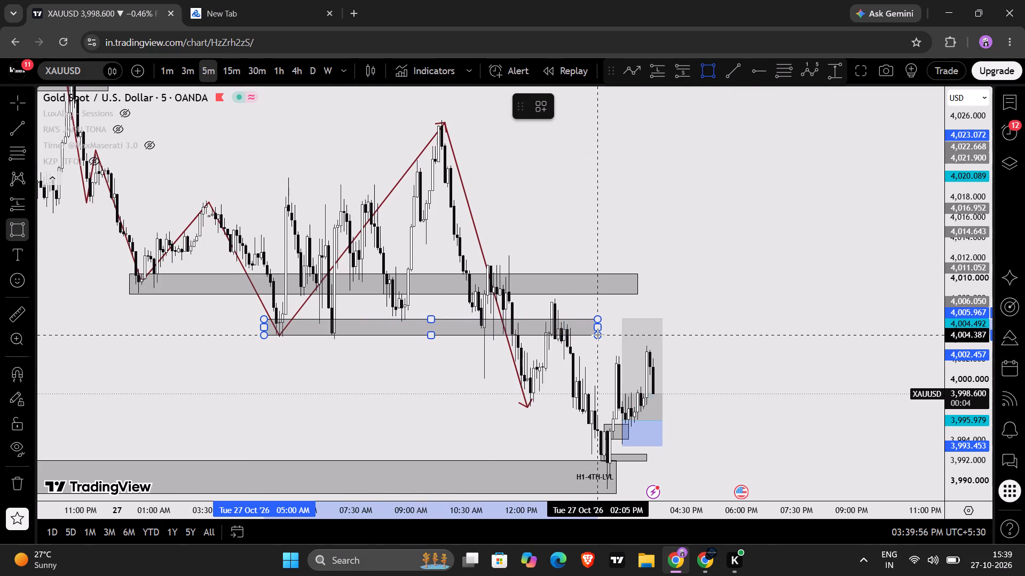
left_click(598, 335)
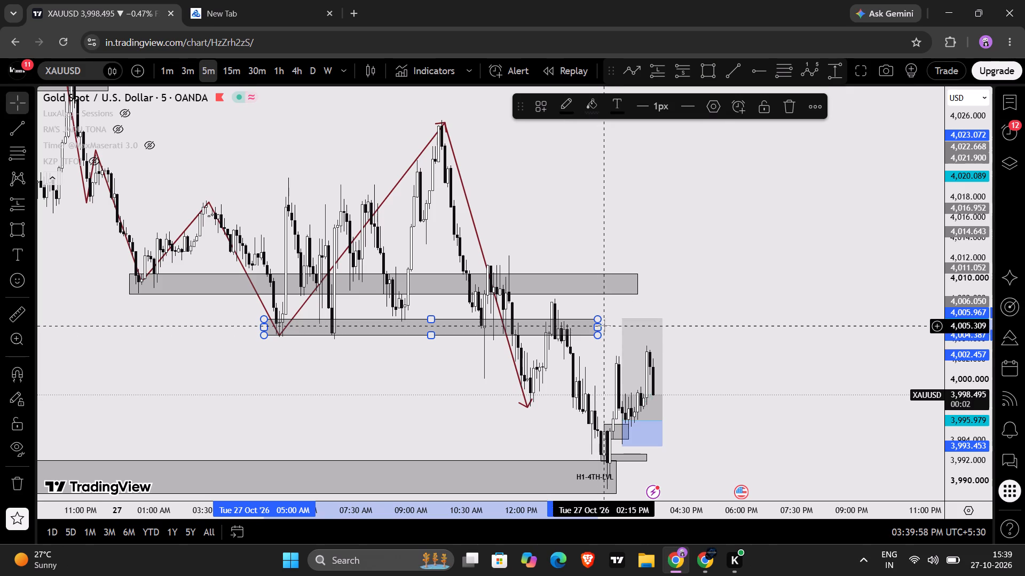
left_click_drag(602, 325, 591, 324)
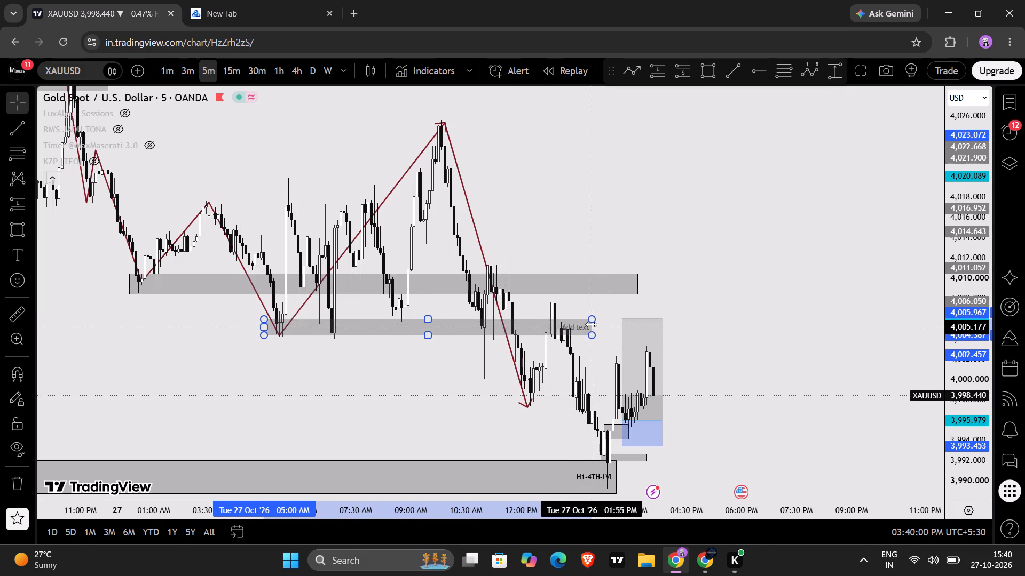
left_click_drag(591, 324, 586, 325)
left_click(614, 316)
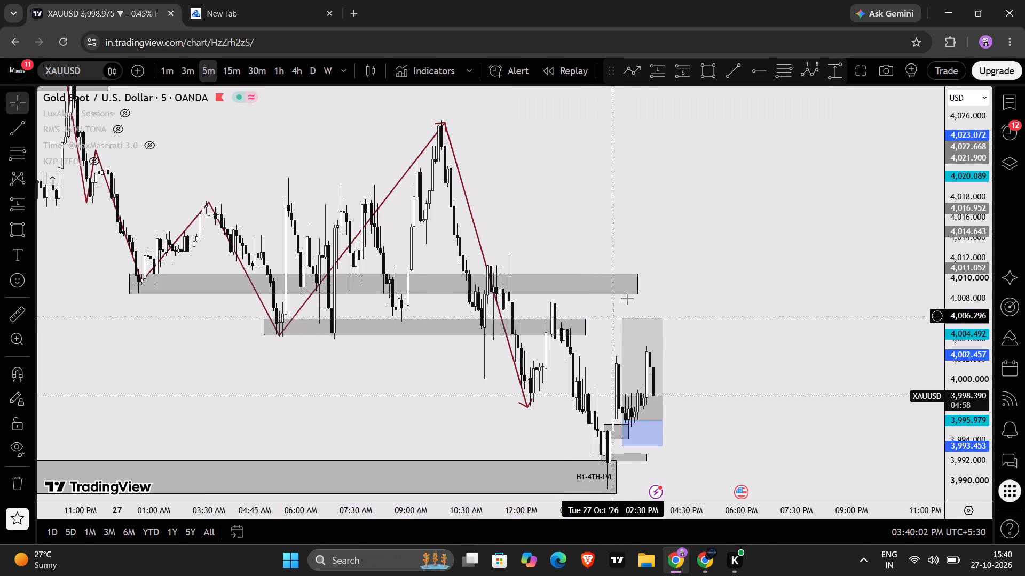
Extend the zone at about 4,010.4 to 4,008.5 further right, to about 04:30 PM.
left_click_drag(641, 282, 673, 271)
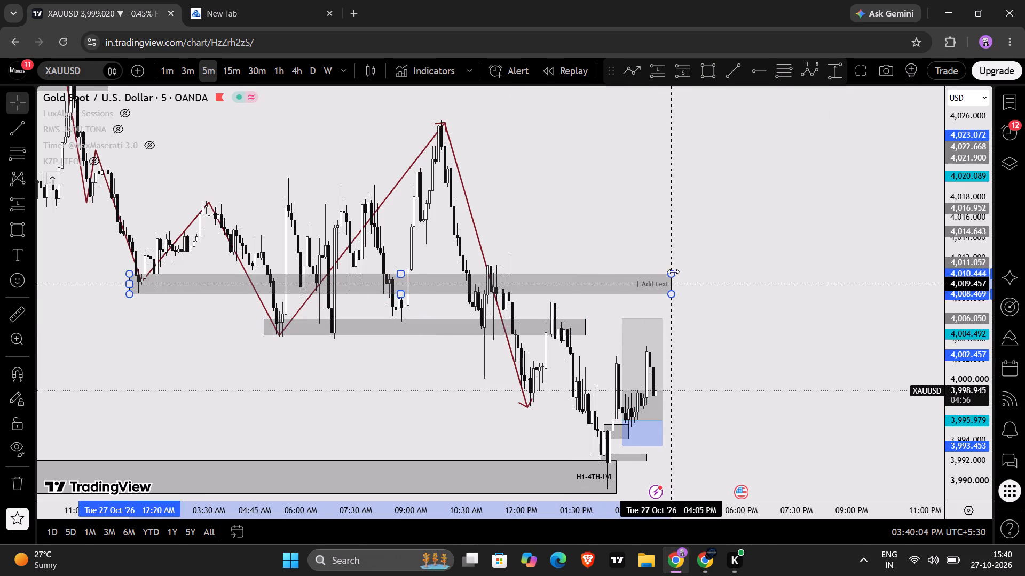
left_click_drag(673, 271, 691, 268)
left_click(650, 240)
Draw a rectangle zone over the swing high from 02:00 AM to 04:45 PM, between about 4,016.4 and 4,017.7.
scroll(650, 240, "down", 1)
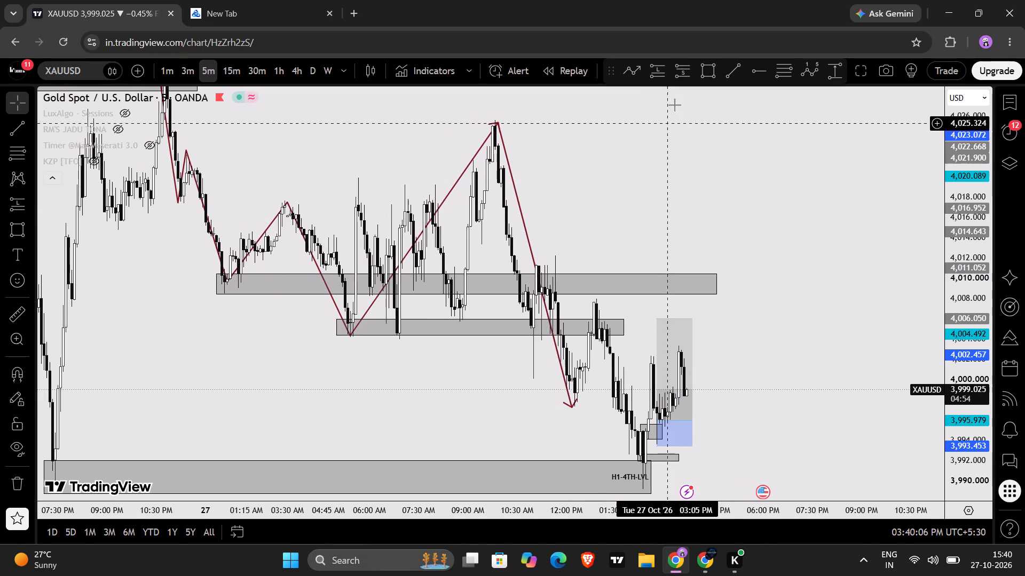
left_click(708, 68)
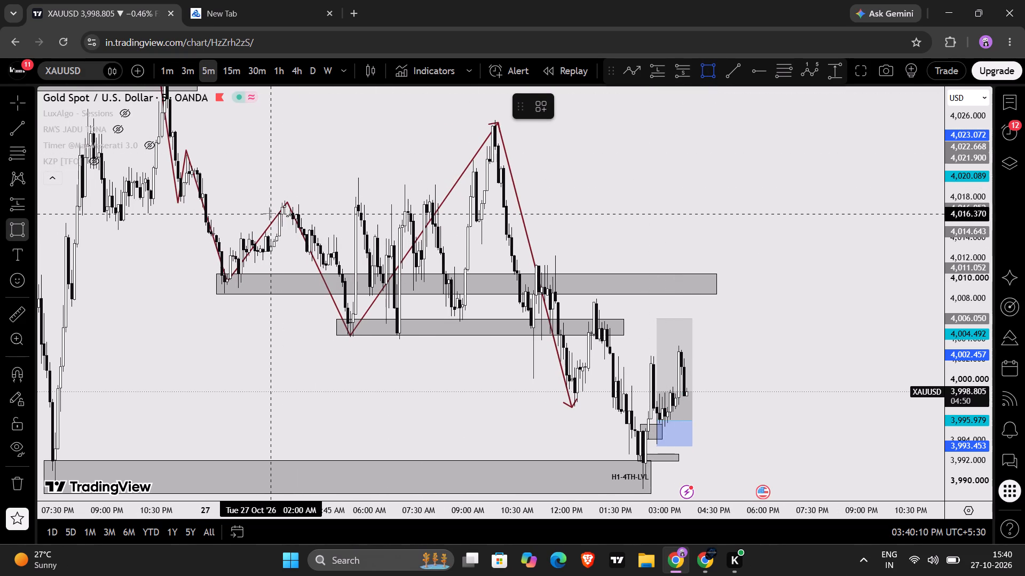
left_click(270, 214)
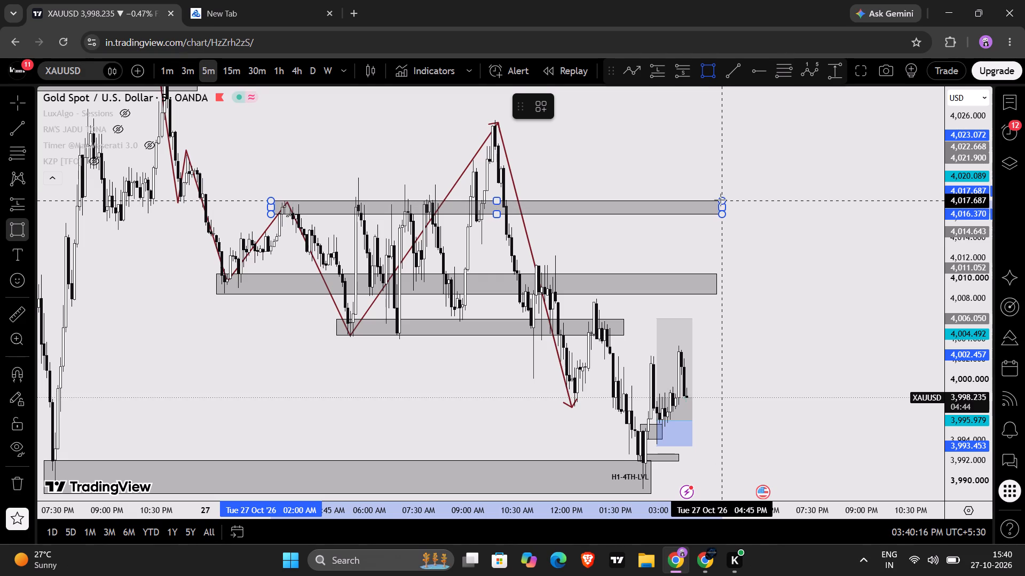
left_click(721, 201)
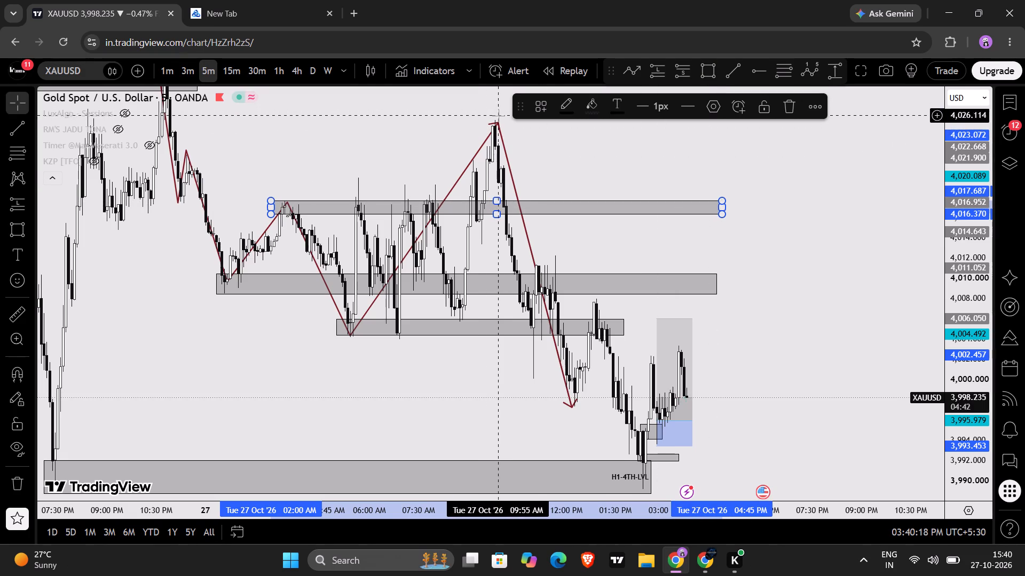
Delete the red arrow line tracing the final down leg from the 09:55 AM swing high.
left_click(496, 124)
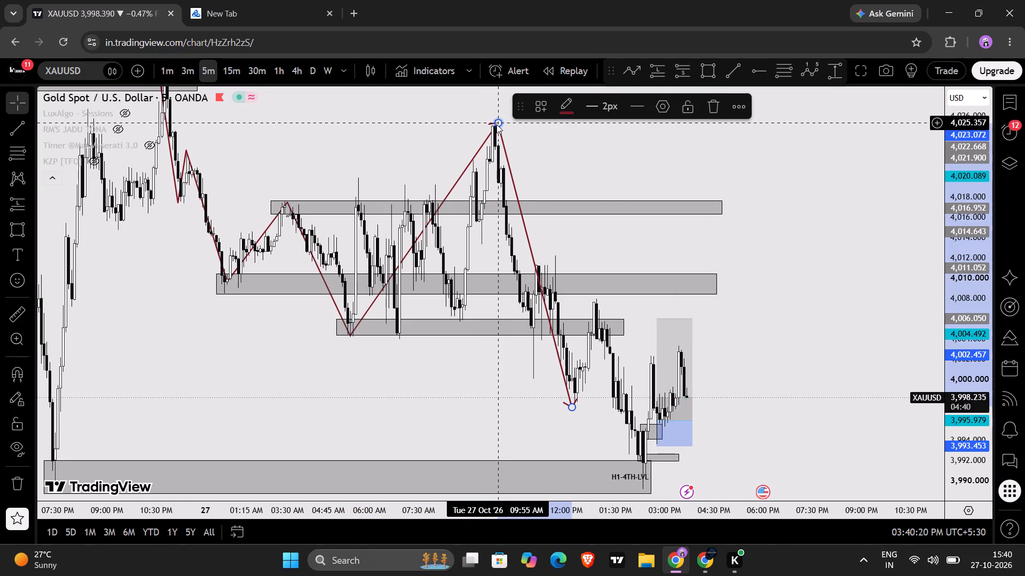
key("BackSpace")
key("BackSpace")
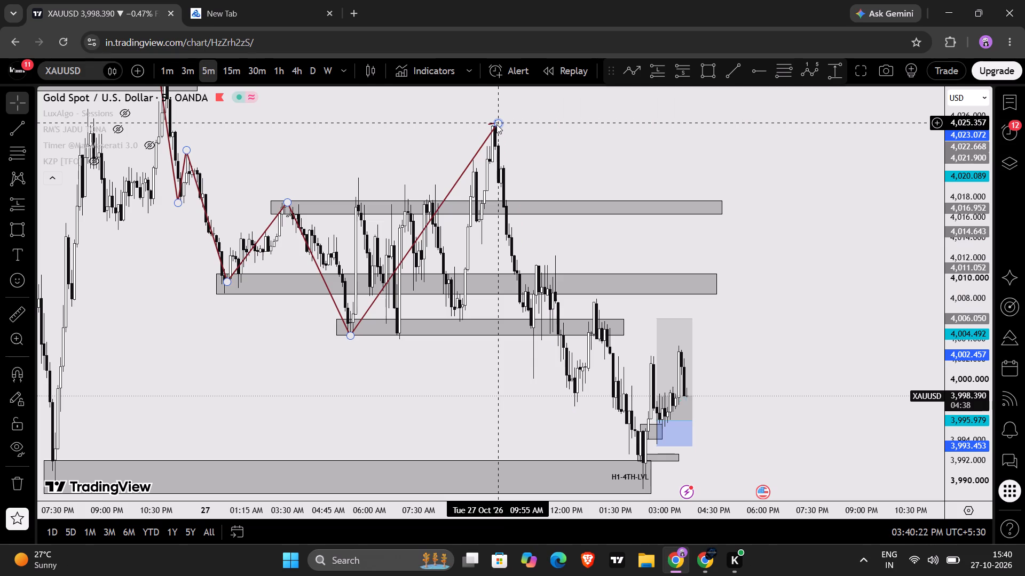
Delete the remaining red path tracing the 5-minute swing structure up to the 09:55 AM swing high.
left_click(496, 124)
key("BackSpace")
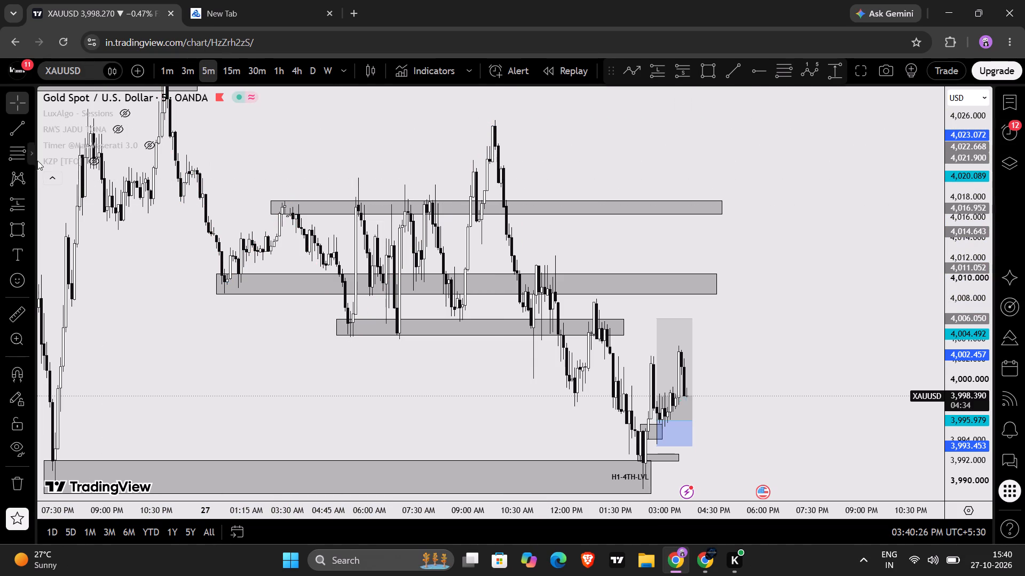
Collapse the list of hidden indicators in the chart legend.
left_click(48, 174)
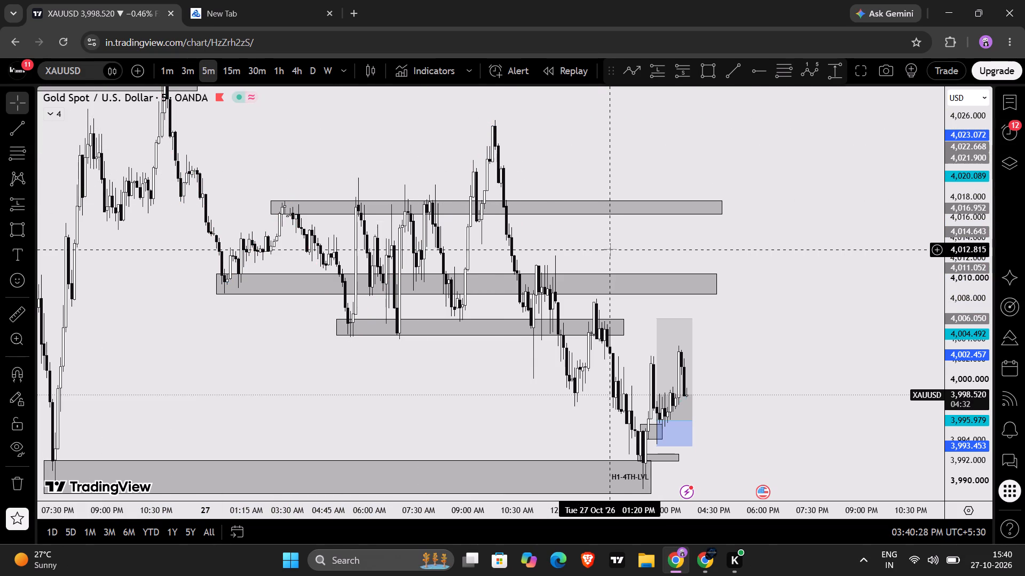
Switch the XAUUSD chart to the 1-minute timeframe.
scroll(610, 250, "up", 1)
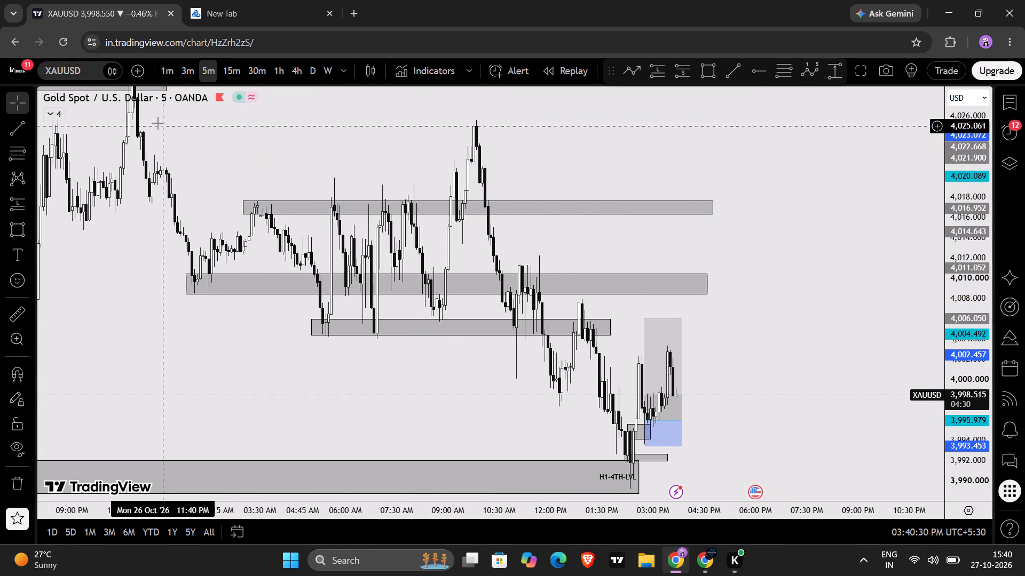
left_click(174, 72)
Place a short position at 12:55 PM with entry at about 4,005.6 and stop at about 4,008.6, just inside the upper zone.
scroll(376, 298, "down", 2)
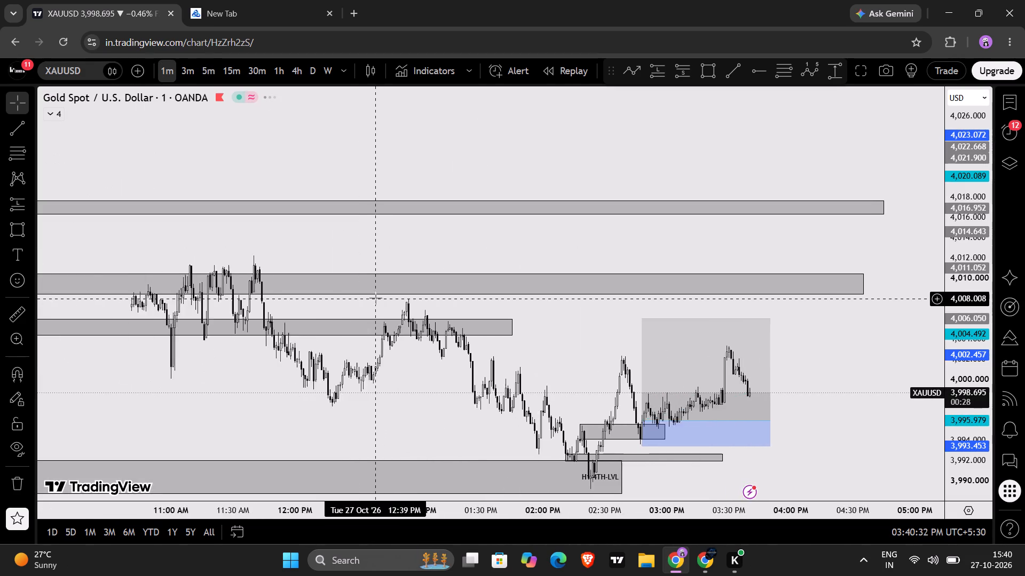
scroll(376, 298, "down", 2)
scroll(376, 298, "up", 3)
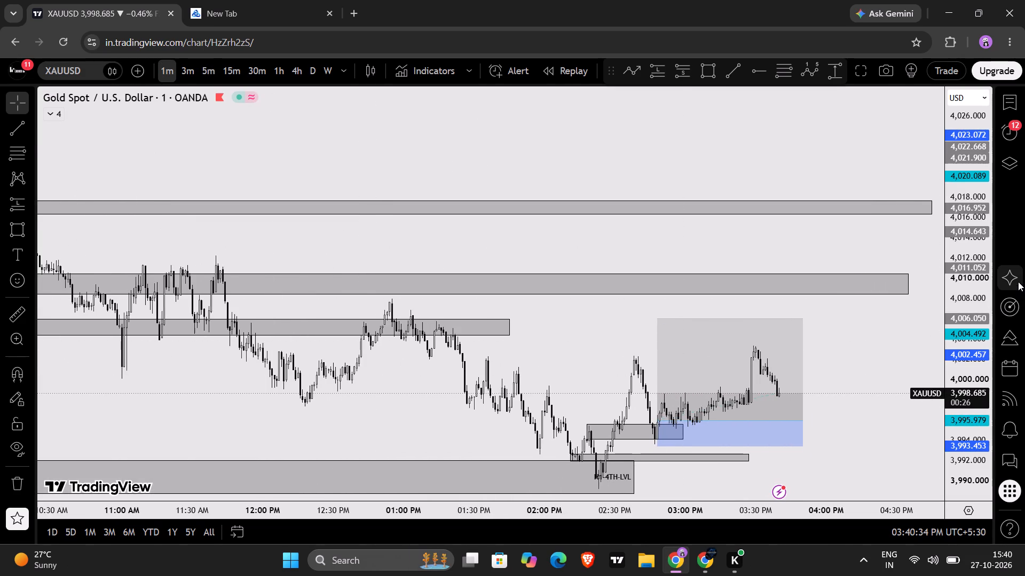
scroll(975, 294, "up", 13)
scroll(590, 361, "up", 3)
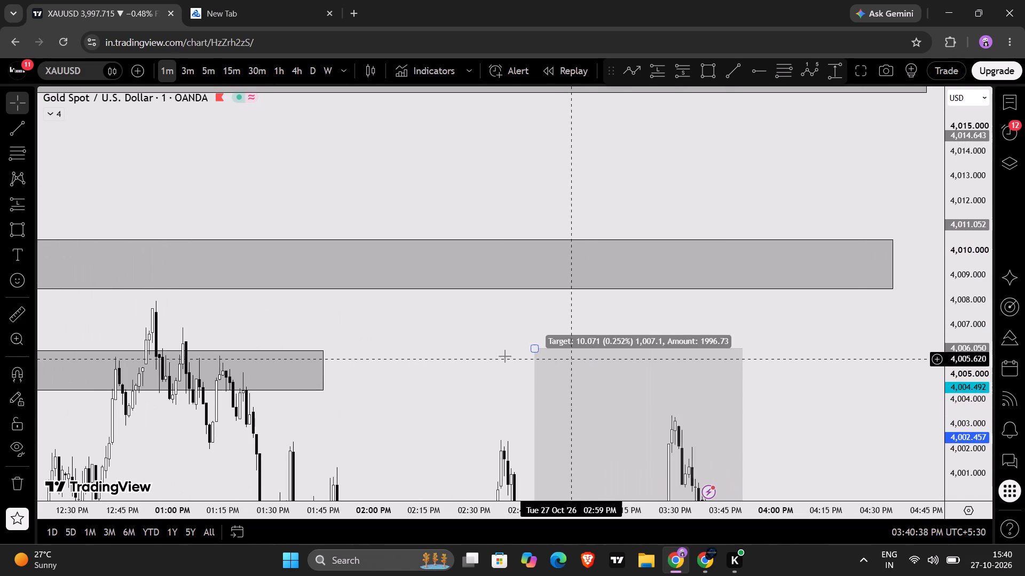
left_click_drag(340, 378, 568, 261)
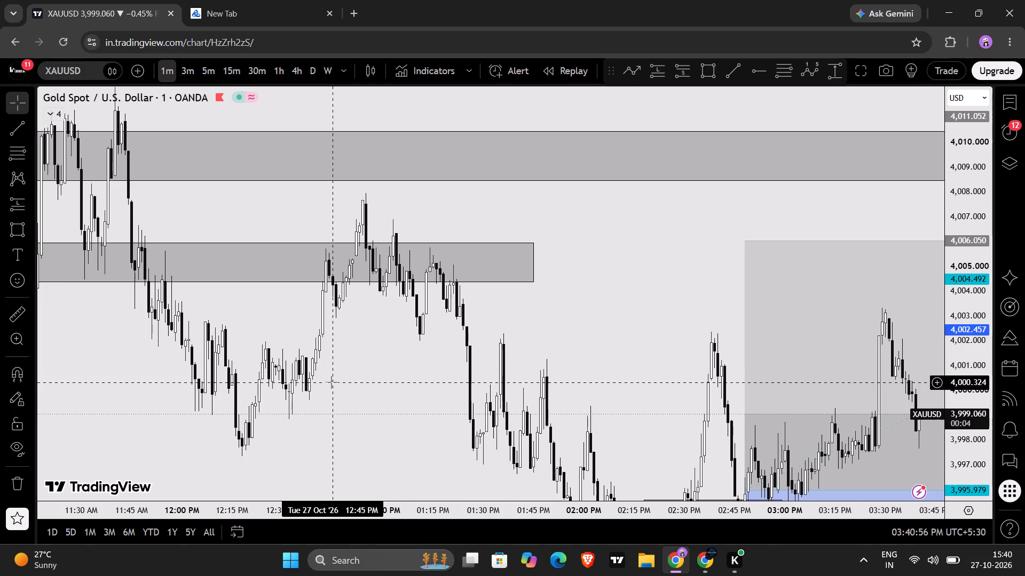
left_click(685, 75)
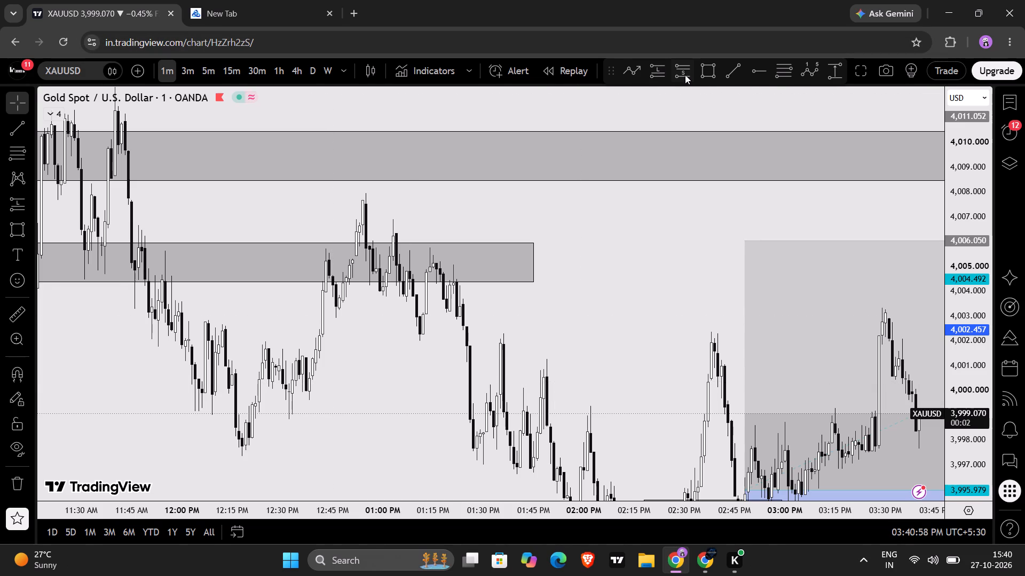
left_click(363, 251)
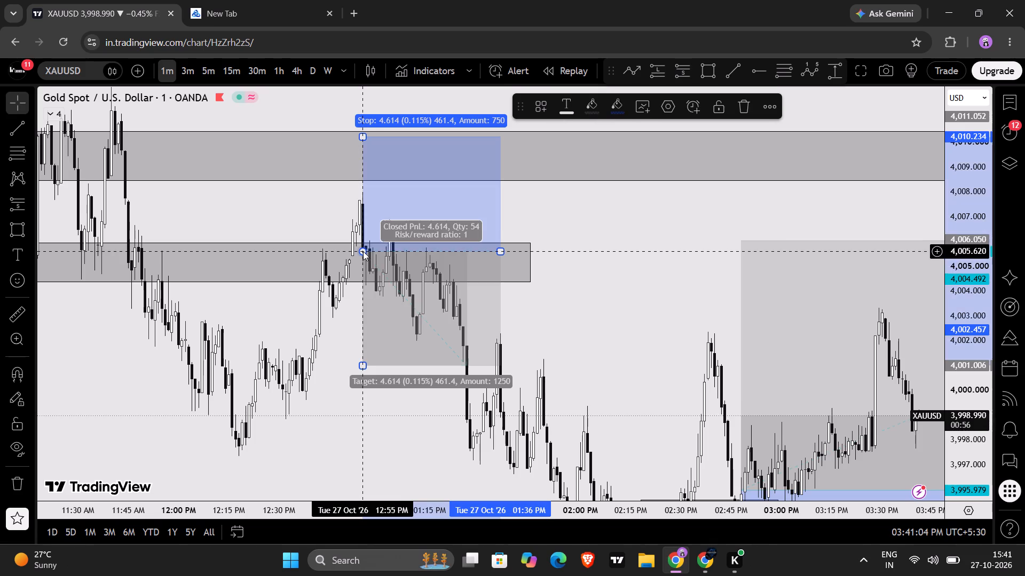
left_click_drag(360, 133, 342, 179)
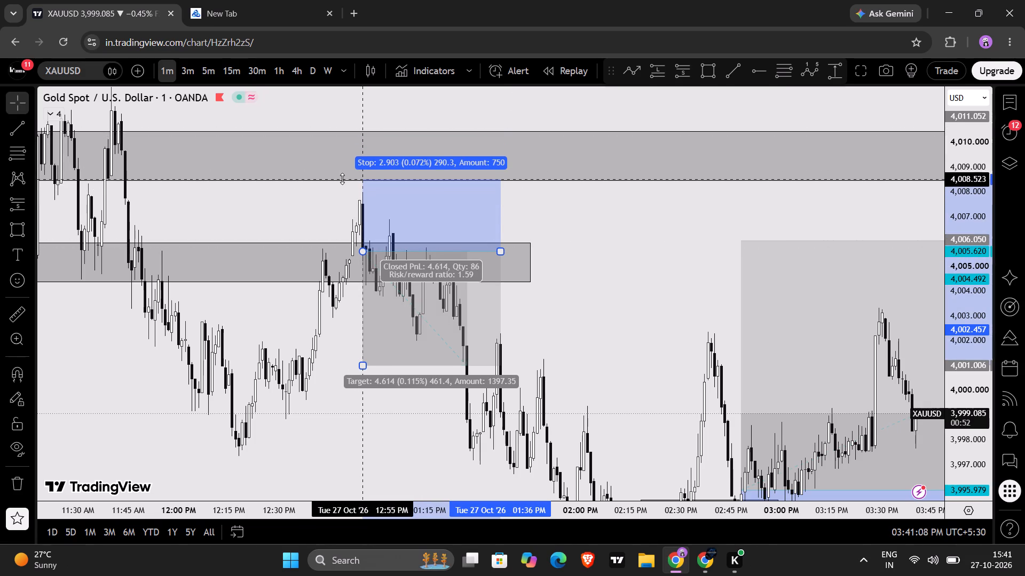
left_click_drag(342, 179, 343, 179)
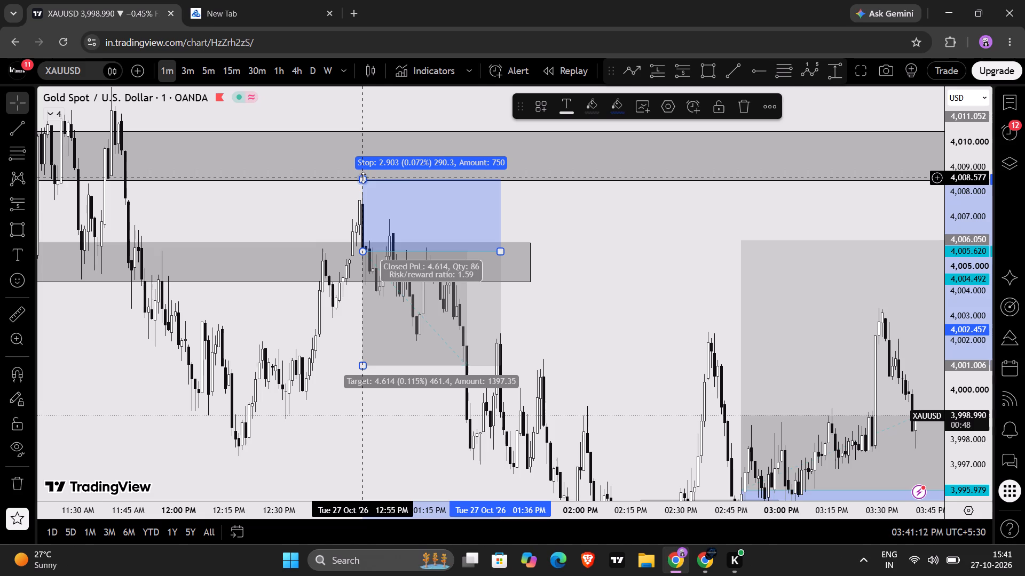
left_click_drag(363, 178, 383, 177)
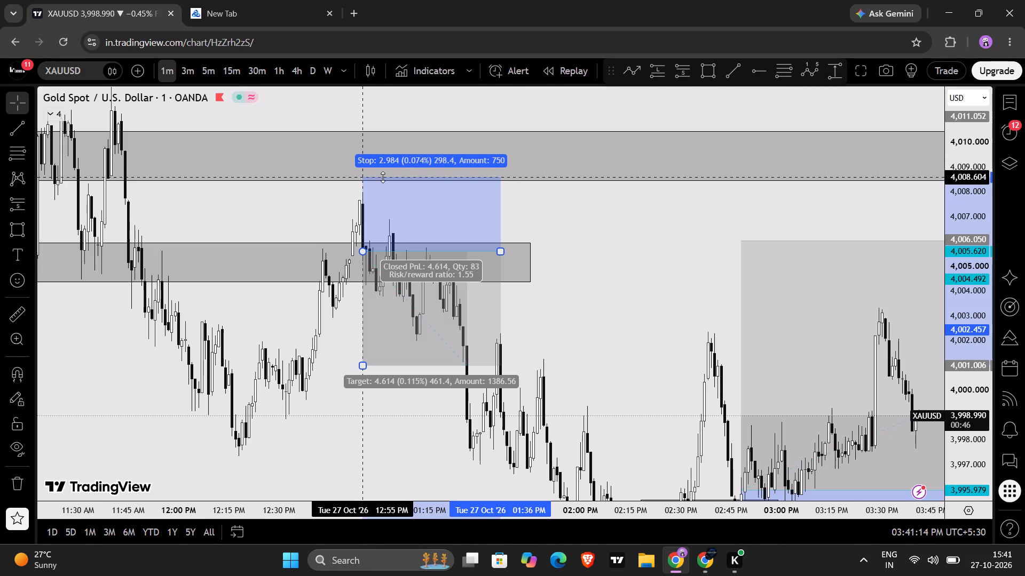
left_click_drag(383, 177, 385, 177)
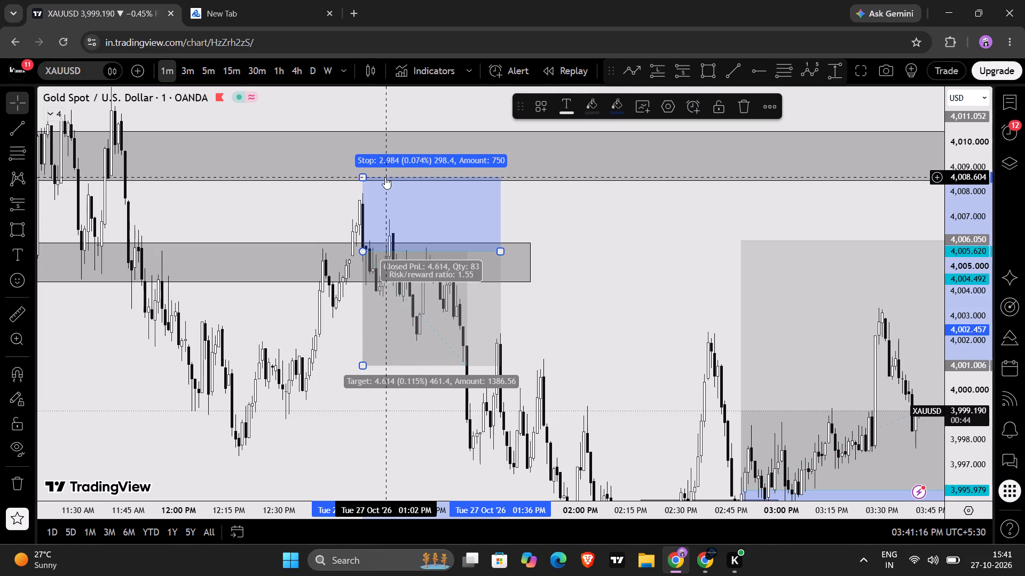
left_click_drag(358, 178, 353, 177)
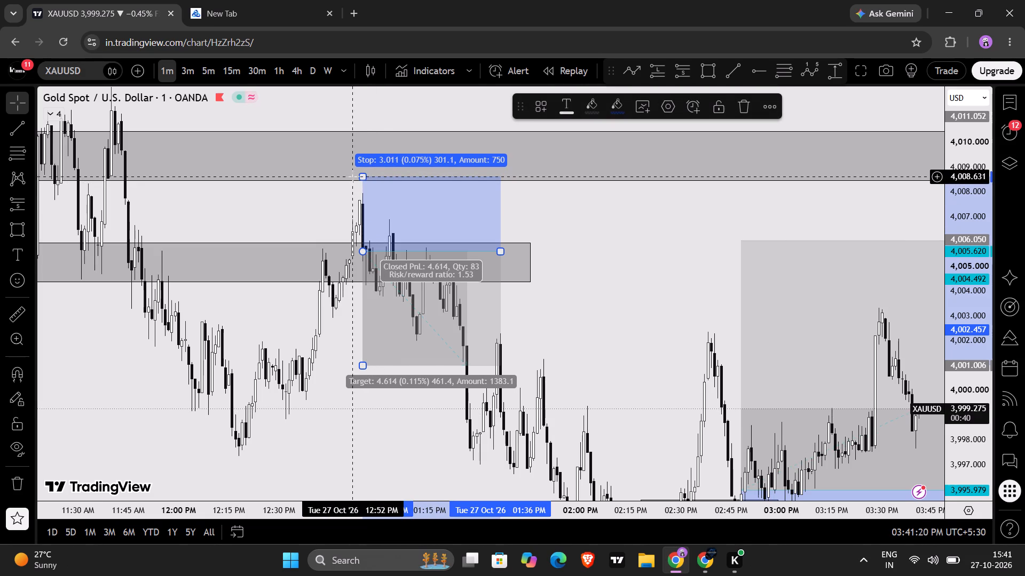
Lower the short position's target to about 3,995.6, near the top of the small zone around 02:20 PM.
left_click_drag(364, 363, 495, 441)
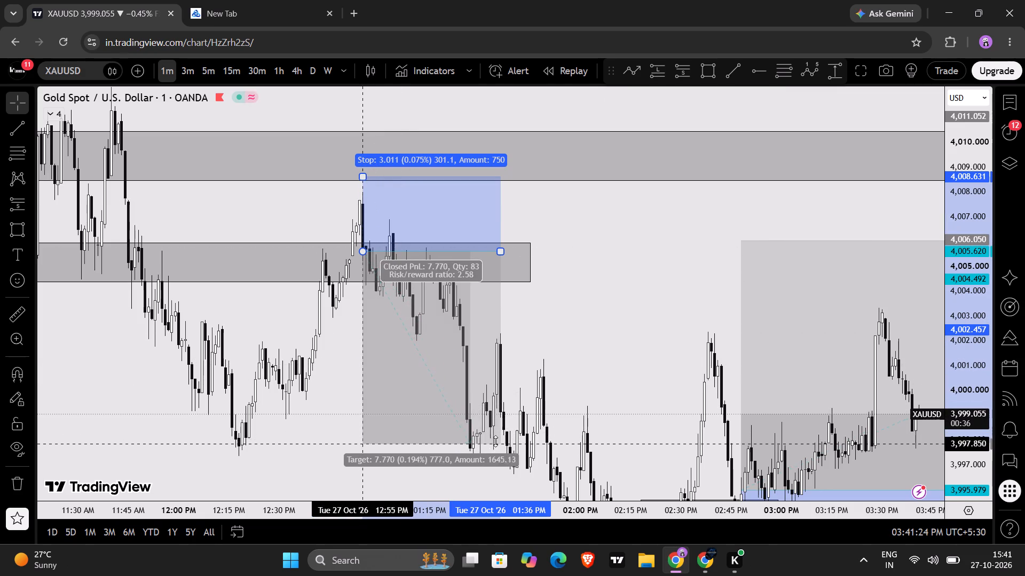
left_click_drag(495, 441, 567, 491)
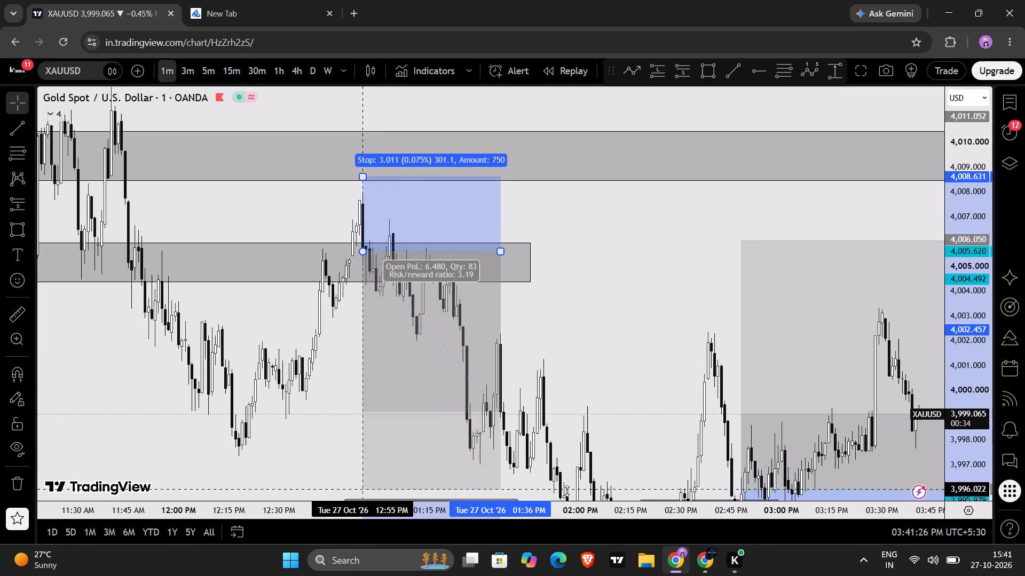
left_click_drag(567, 491, 612, 527)
left_click_drag(604, 446, 565, 290)
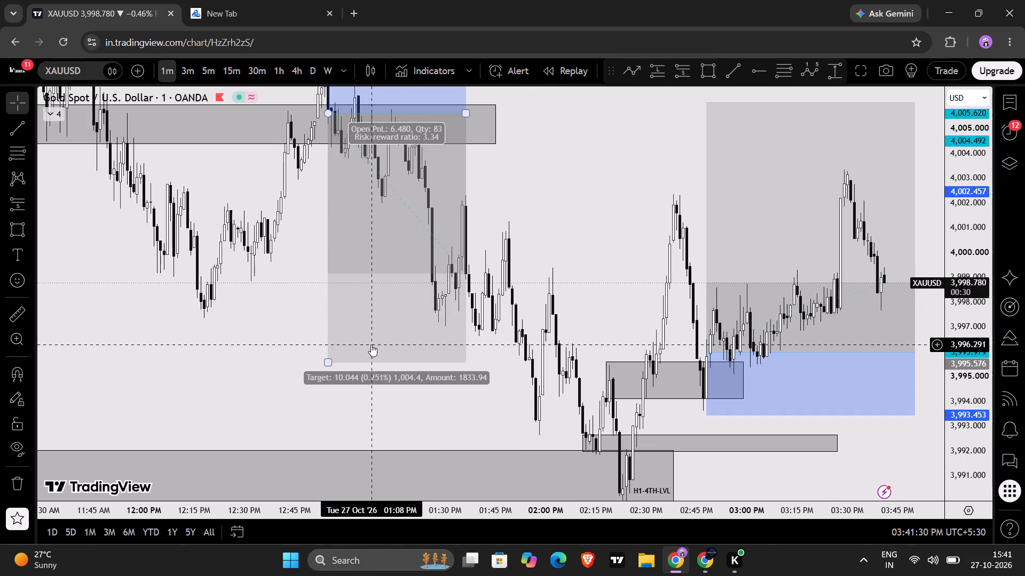
Extend the short position's end time to about 01:59 PM.
left_click_drag(467, 113, 523, 138)
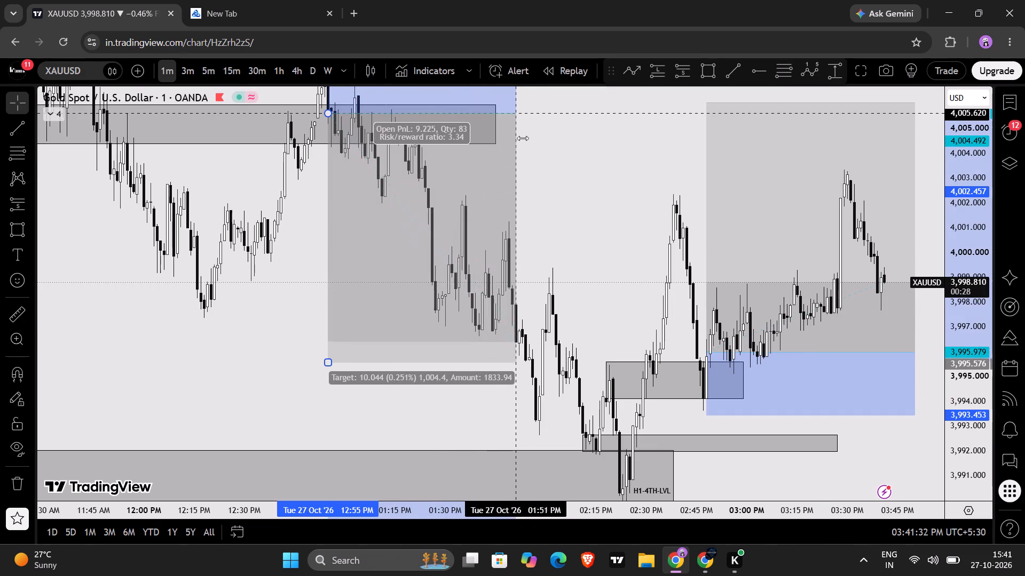
left_click_drag(523, 138, 544, 153)
left_click(559, 167)
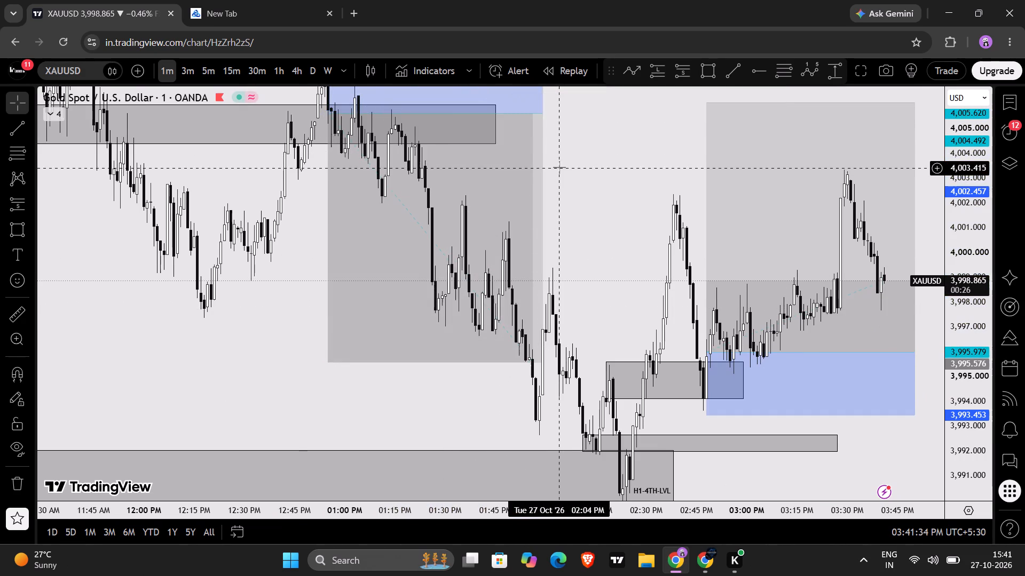
Shorten the zone between about 4,006.0 and 4,004.4 so it ends at about 01:28 PM.
scroll(298, 213, "down", 1)
left_click_drag(298, 213, 404, 435)
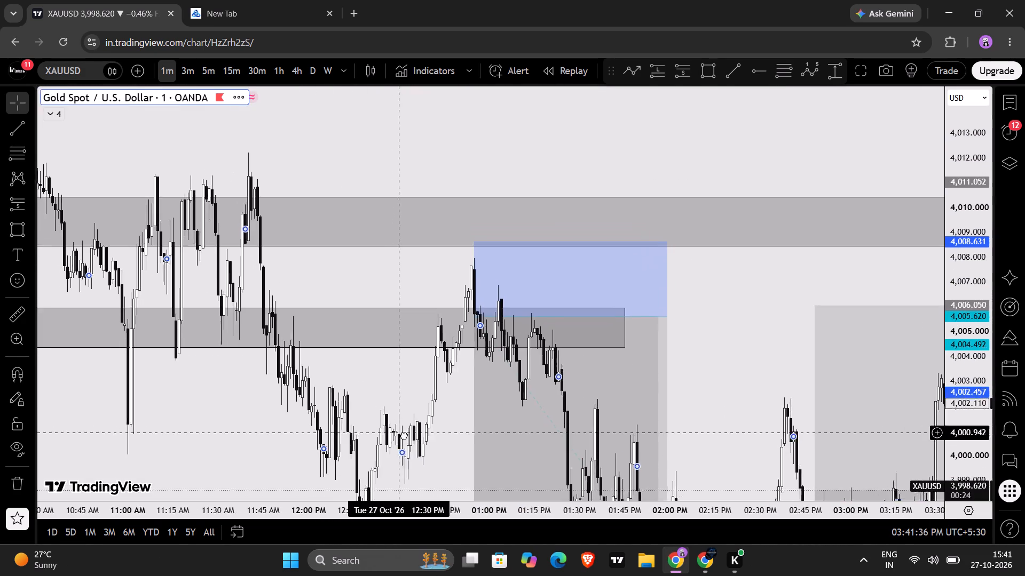
left_click_drag(404, 435, 441, 411)
left_click(423, 400)
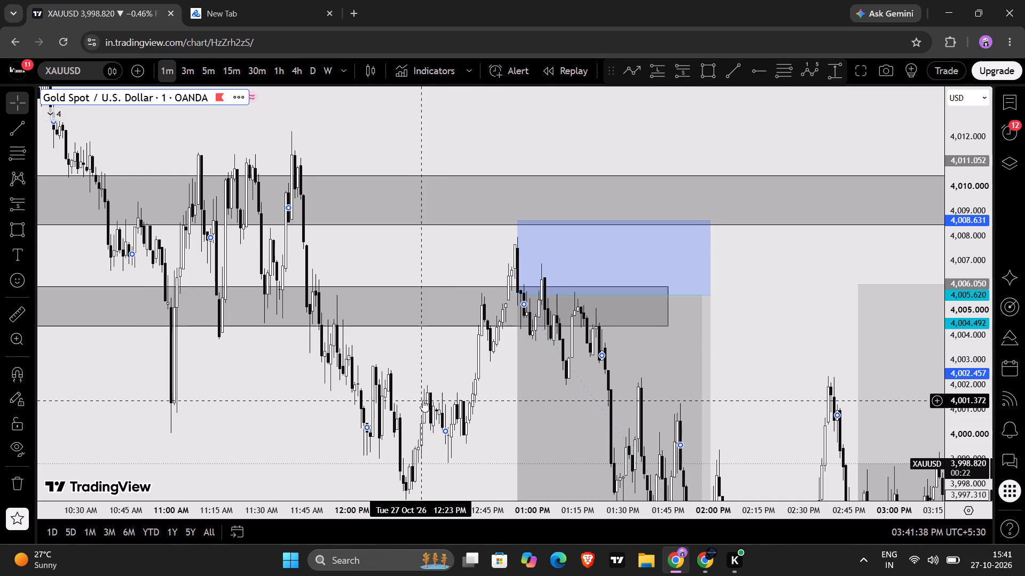
scroll(423, 400, "up", 1)
left_click_drag(423, 400, 543, 387)
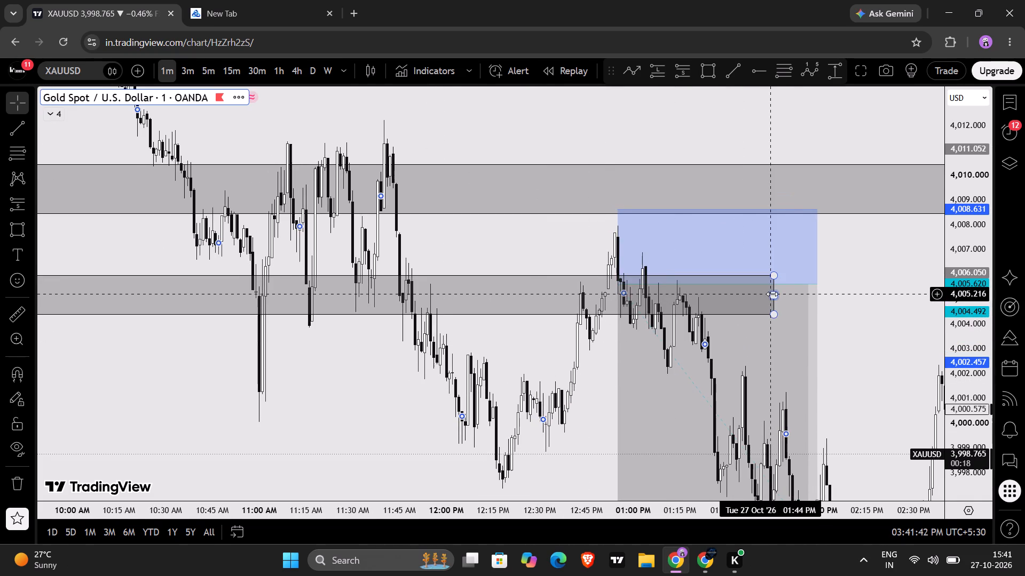
left_click_drag(772, 294, 719, 290)
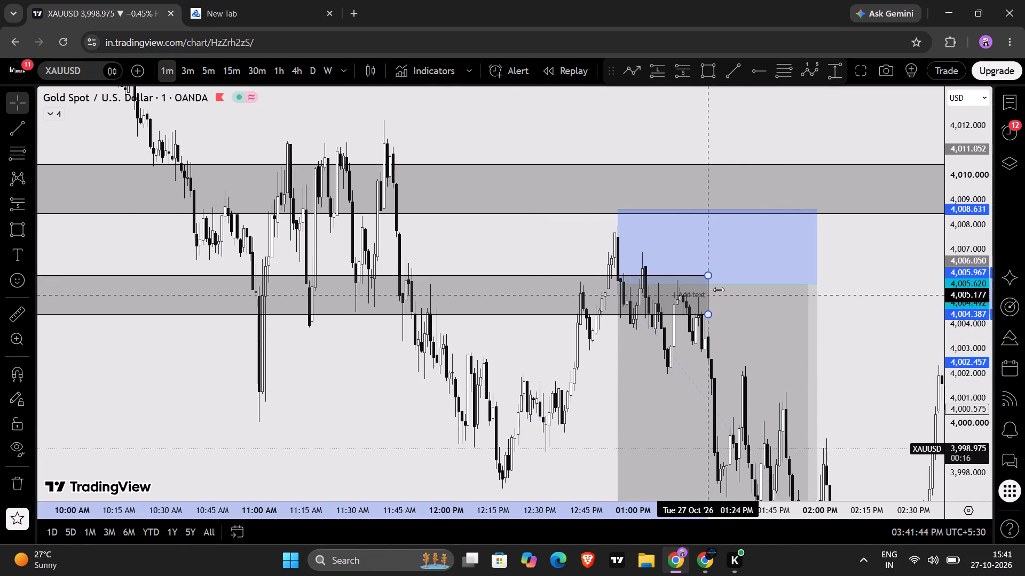
left_click_drag(719, 290, 721, 290)
scroll(721, 290, "up", 3)
left_click(896, 308)
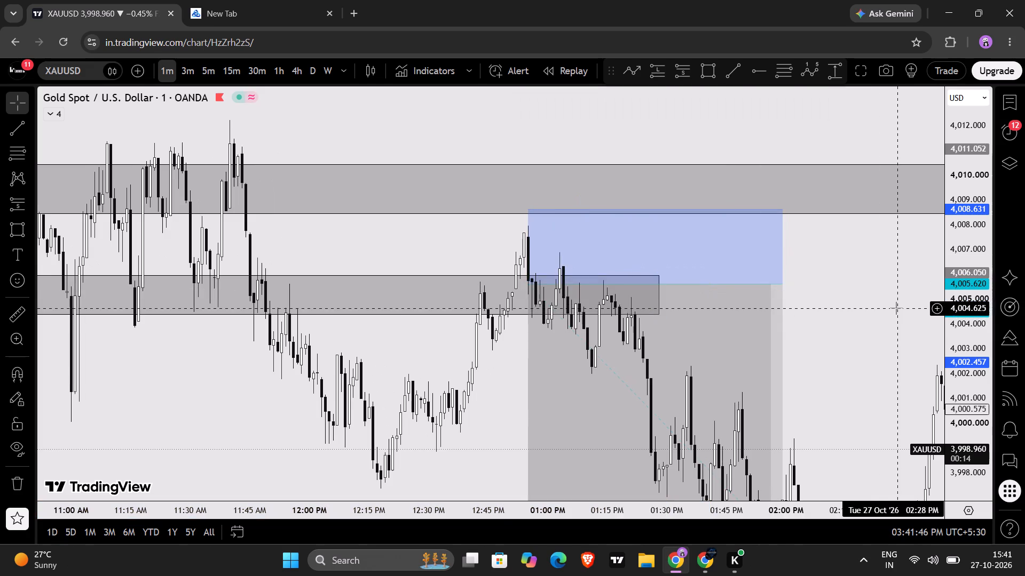
Measure the rise from about 4,004.7 at 12:44 PM to just below the short position's stop at 12:55 PM.
left_click(19, 310)
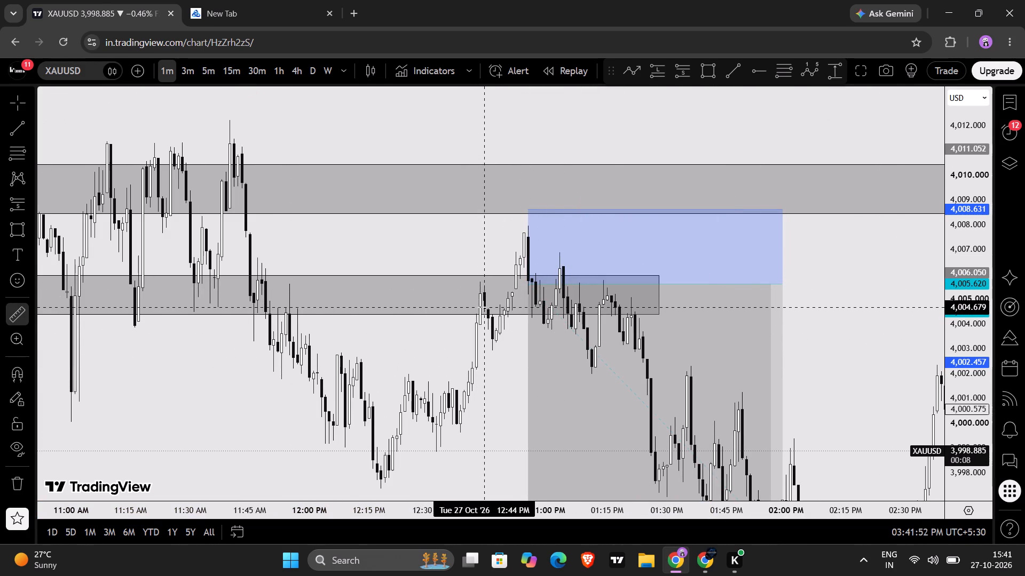
left_click(483, 307)
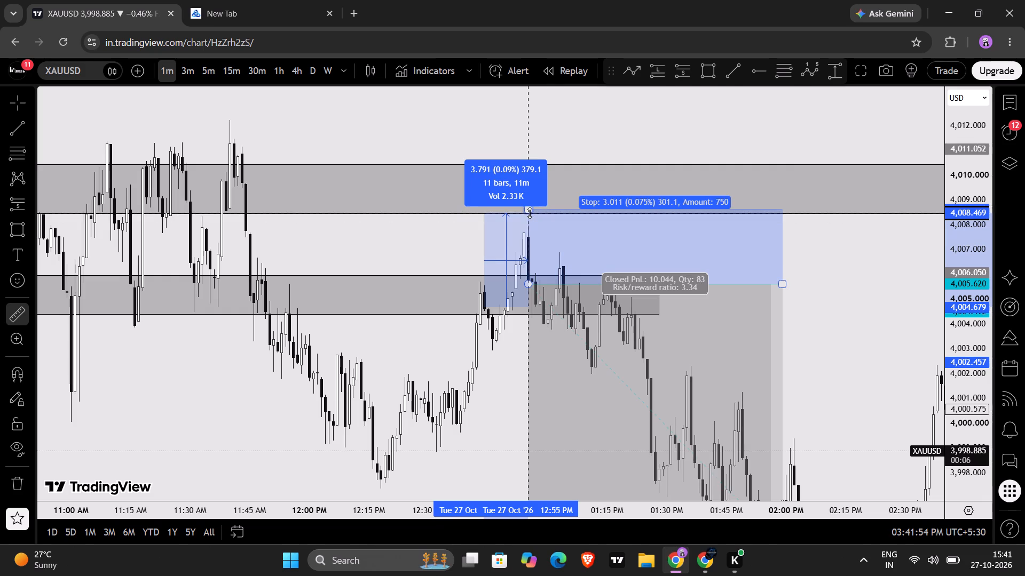
right_click(532, 211)
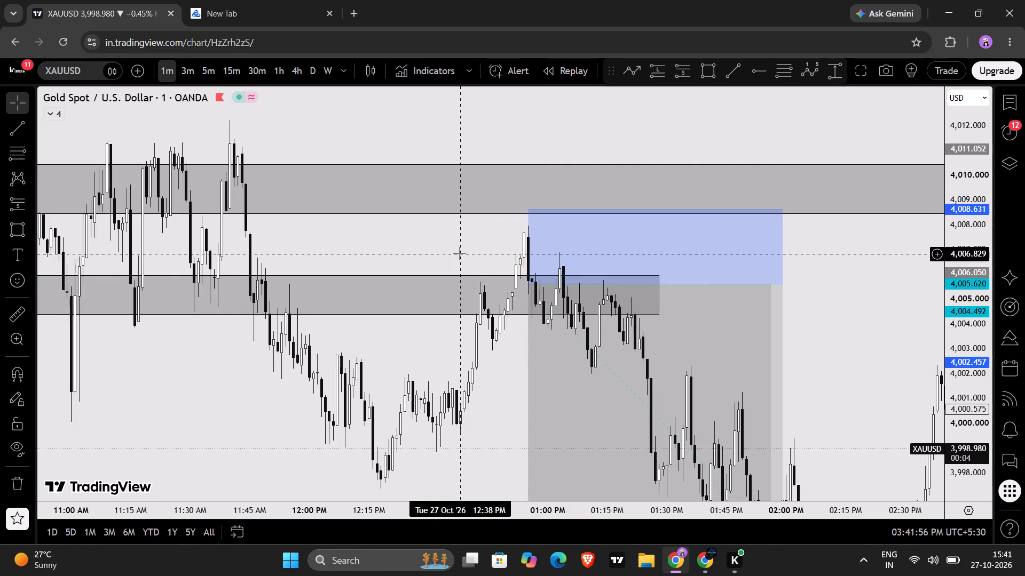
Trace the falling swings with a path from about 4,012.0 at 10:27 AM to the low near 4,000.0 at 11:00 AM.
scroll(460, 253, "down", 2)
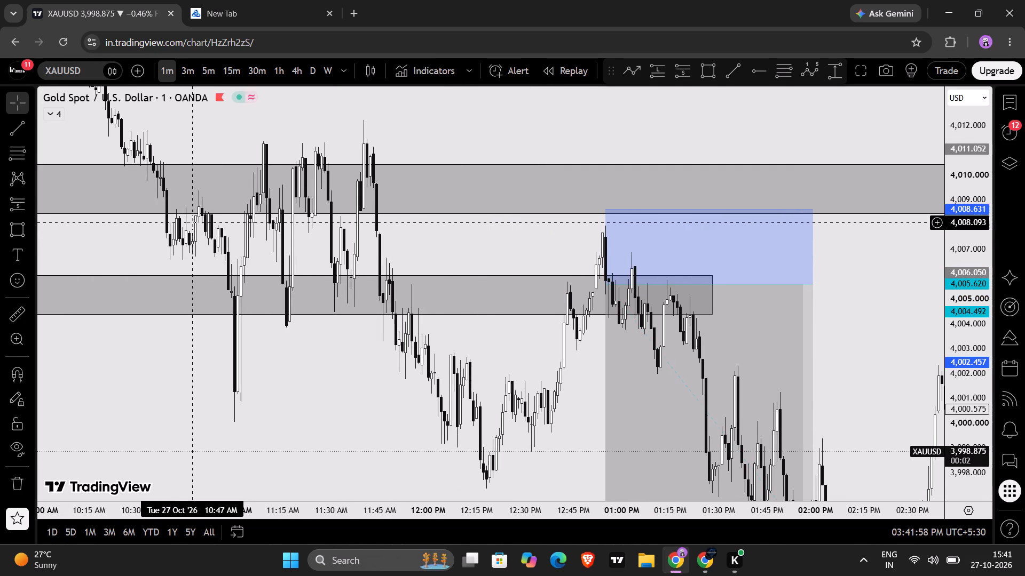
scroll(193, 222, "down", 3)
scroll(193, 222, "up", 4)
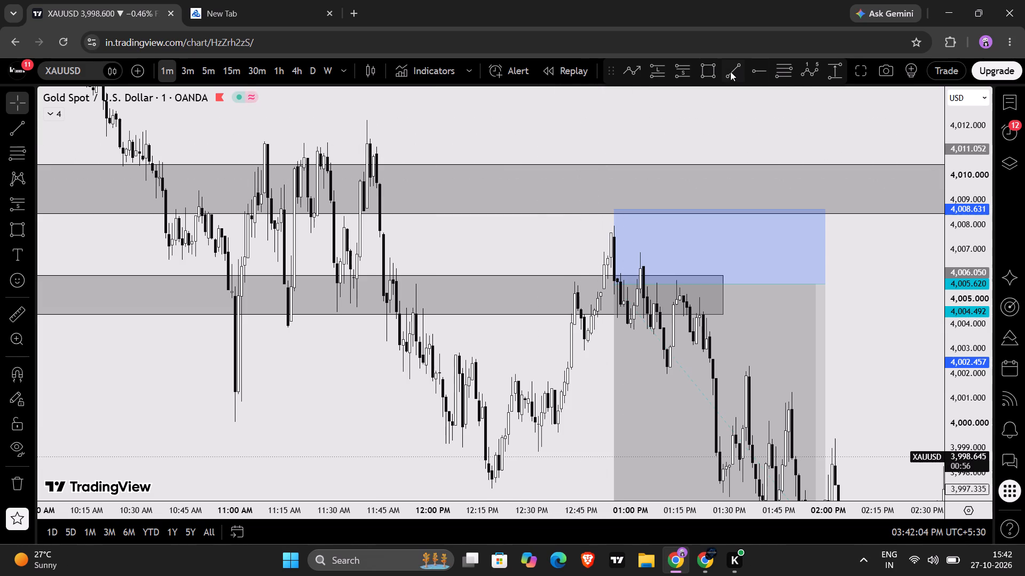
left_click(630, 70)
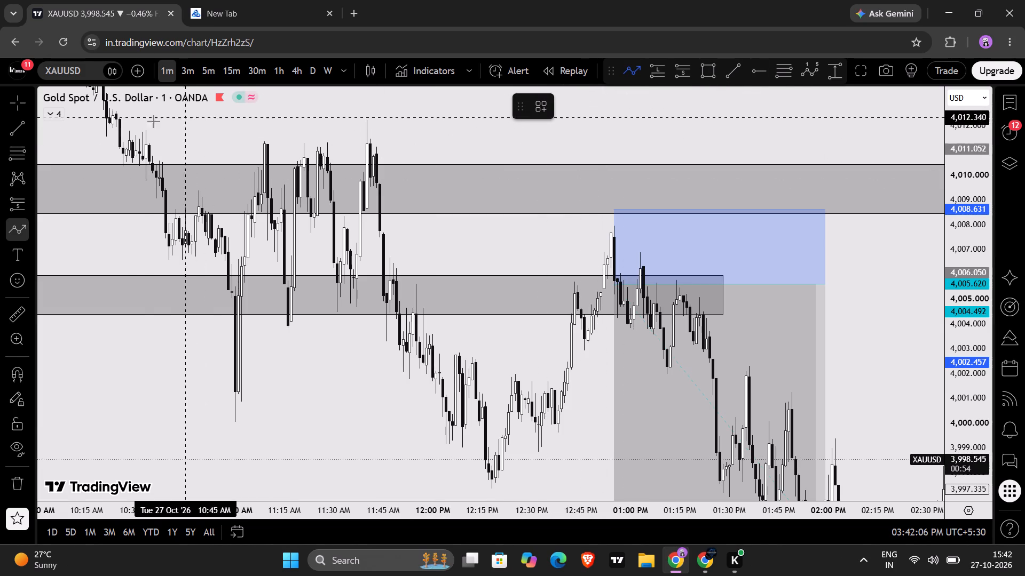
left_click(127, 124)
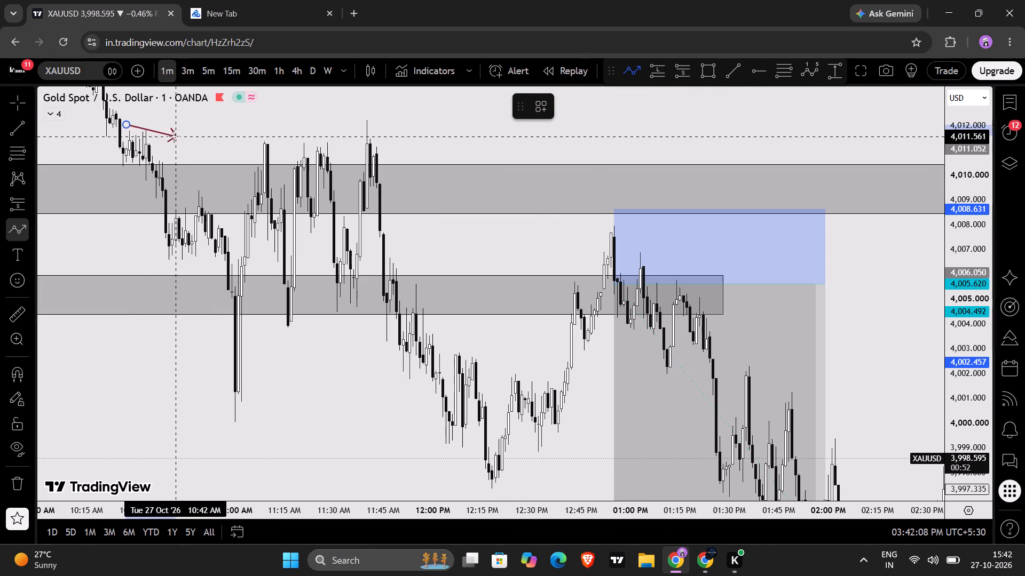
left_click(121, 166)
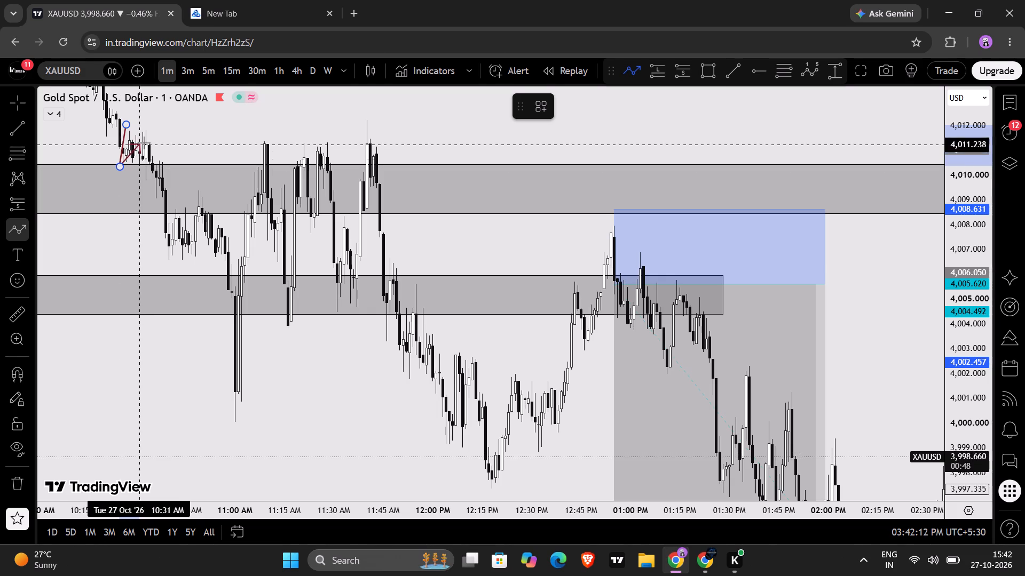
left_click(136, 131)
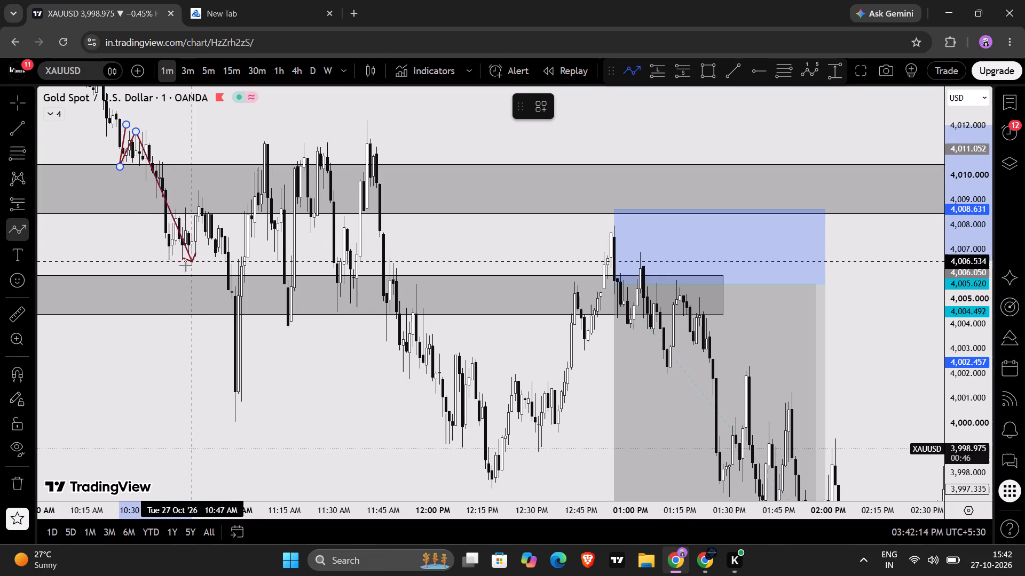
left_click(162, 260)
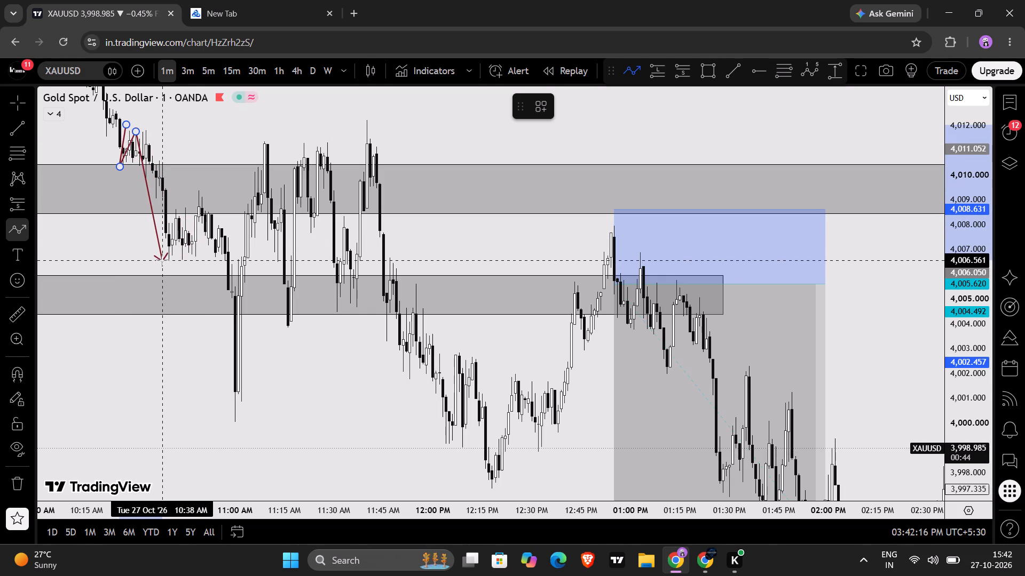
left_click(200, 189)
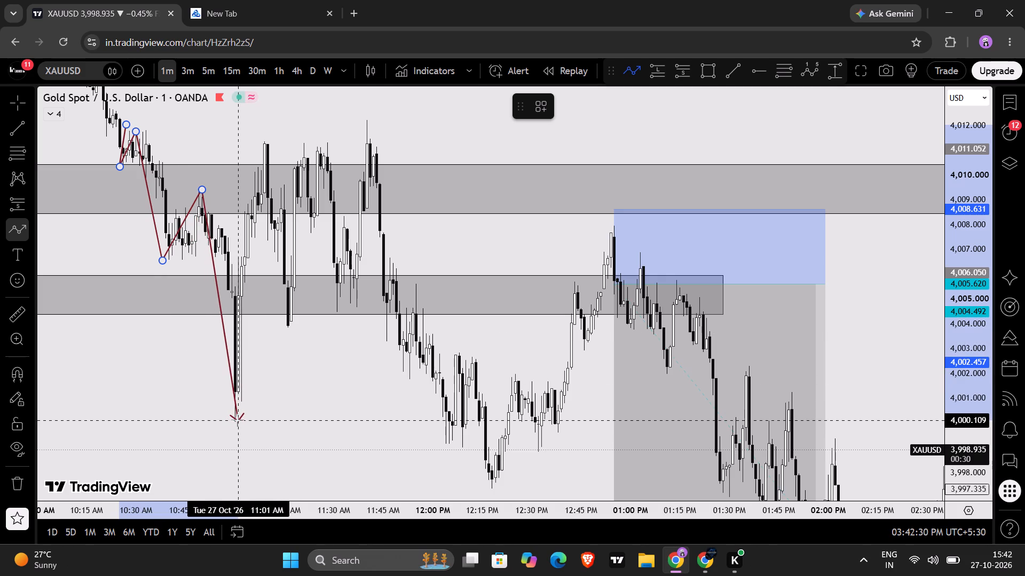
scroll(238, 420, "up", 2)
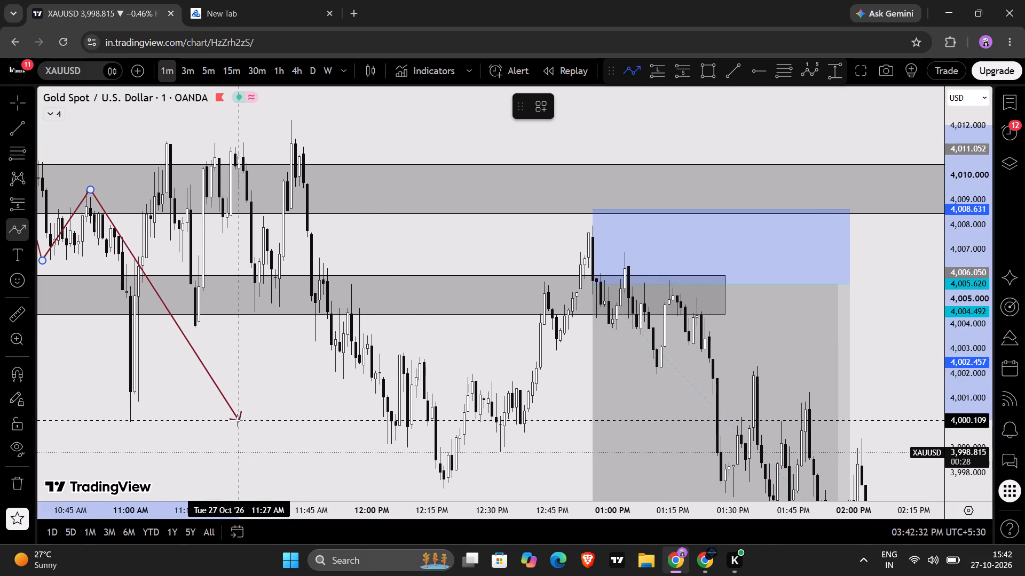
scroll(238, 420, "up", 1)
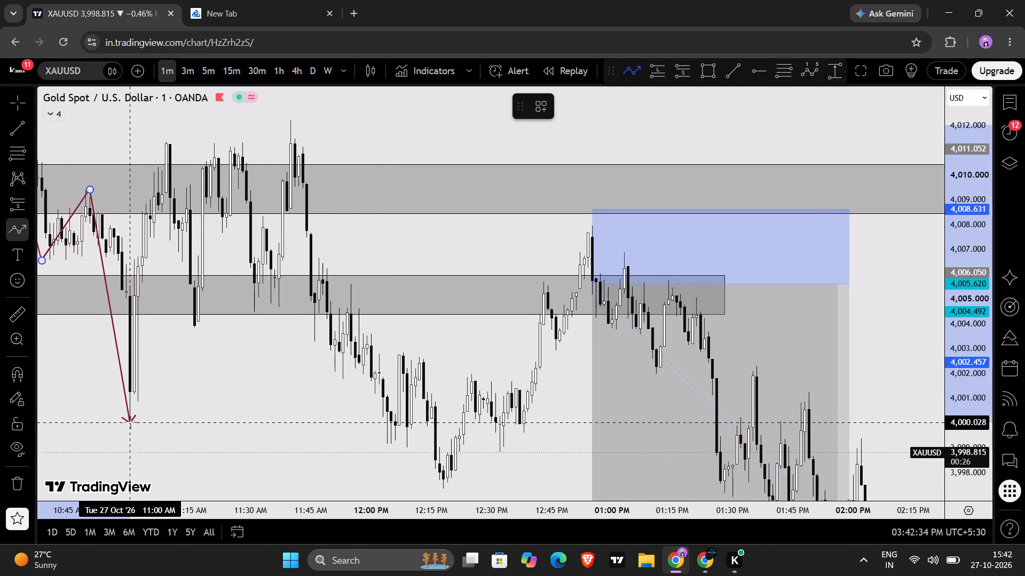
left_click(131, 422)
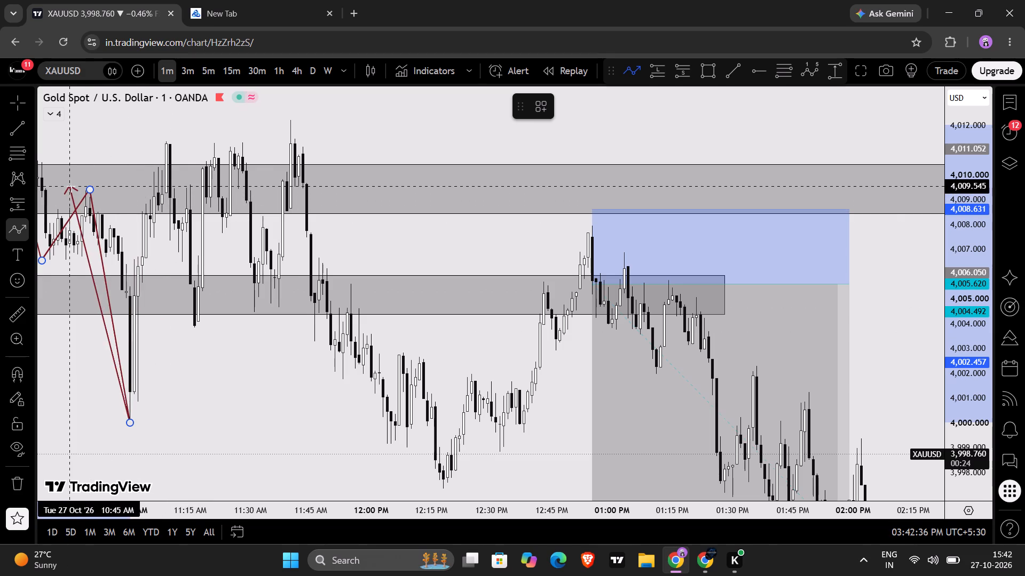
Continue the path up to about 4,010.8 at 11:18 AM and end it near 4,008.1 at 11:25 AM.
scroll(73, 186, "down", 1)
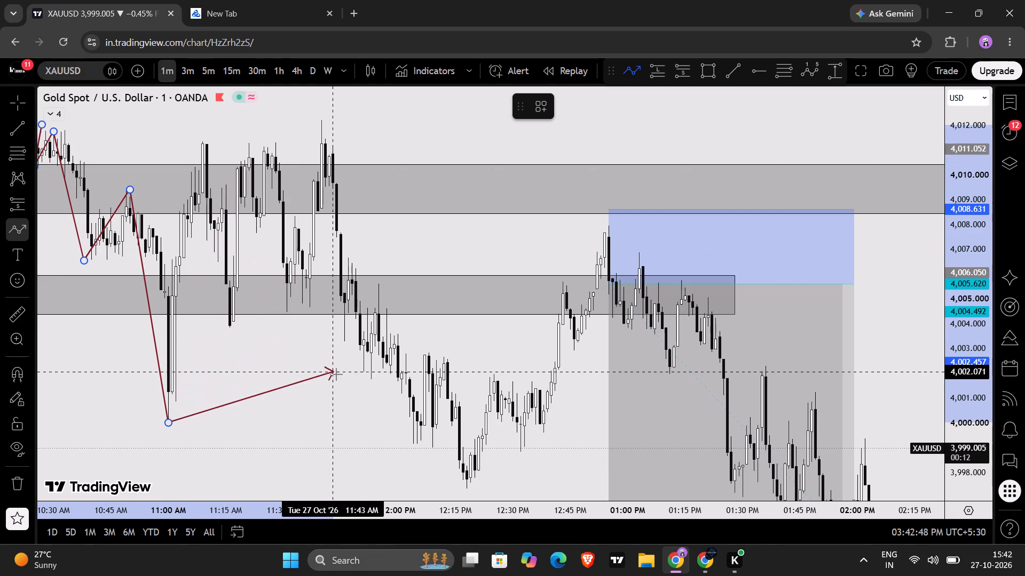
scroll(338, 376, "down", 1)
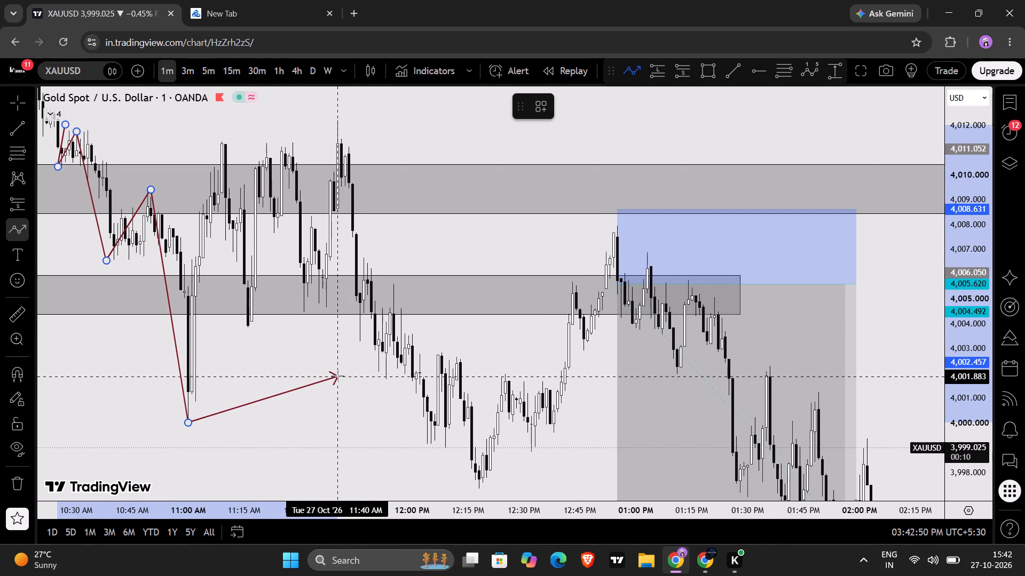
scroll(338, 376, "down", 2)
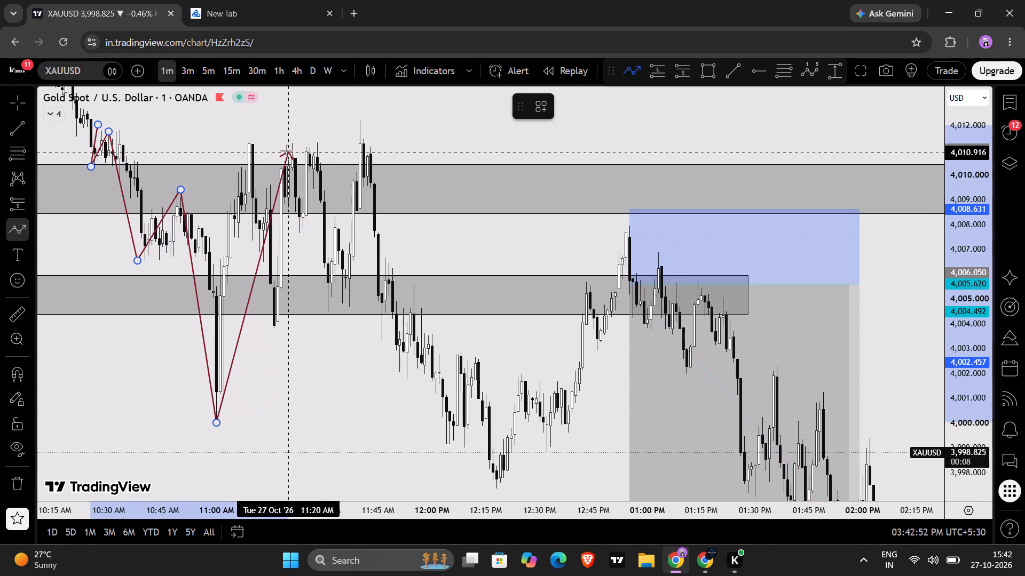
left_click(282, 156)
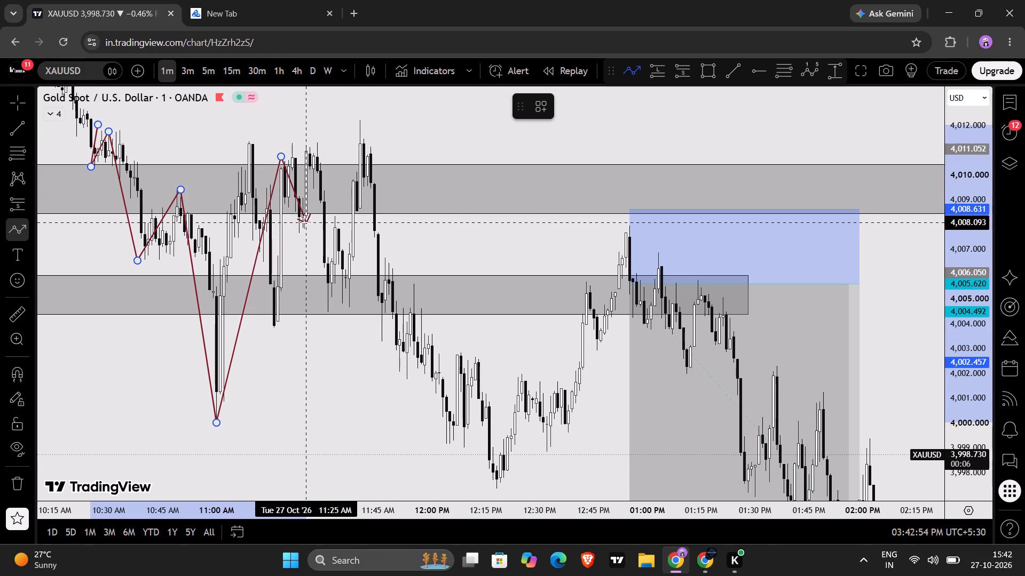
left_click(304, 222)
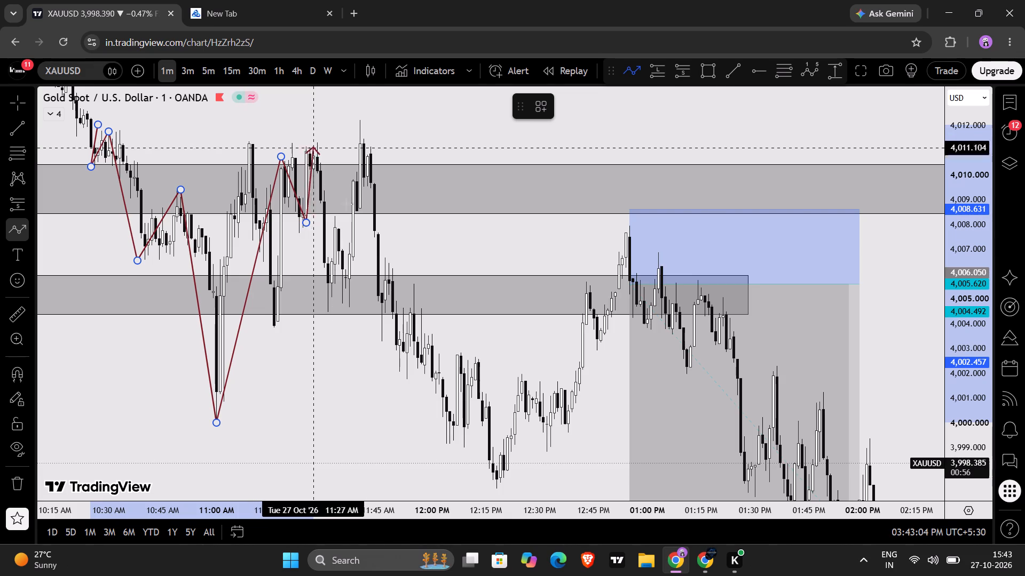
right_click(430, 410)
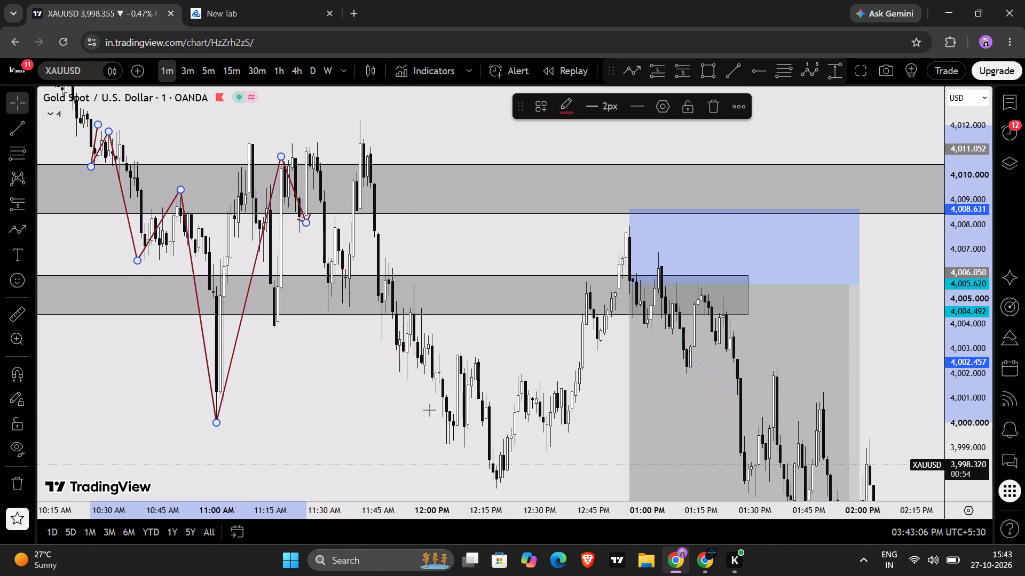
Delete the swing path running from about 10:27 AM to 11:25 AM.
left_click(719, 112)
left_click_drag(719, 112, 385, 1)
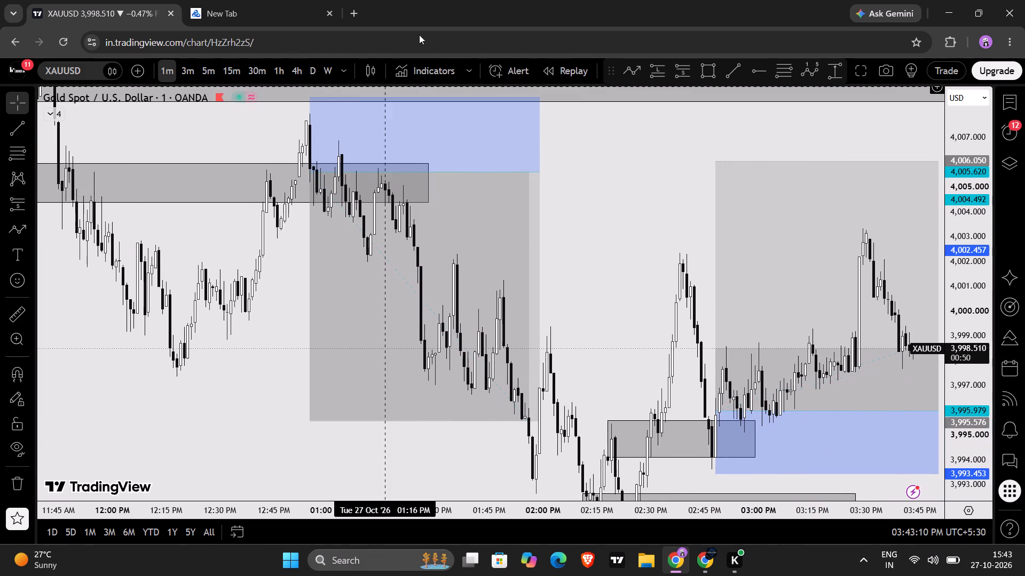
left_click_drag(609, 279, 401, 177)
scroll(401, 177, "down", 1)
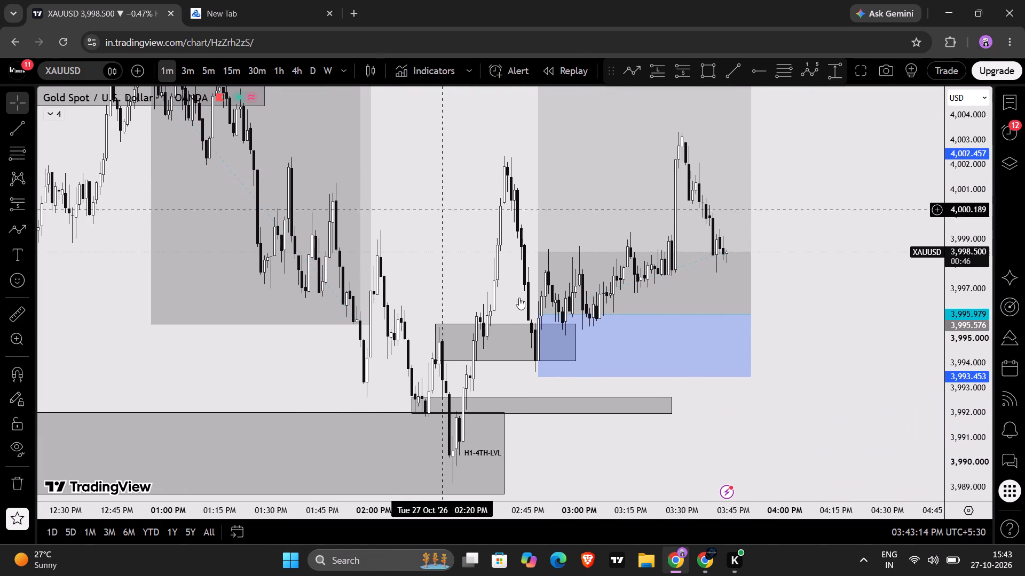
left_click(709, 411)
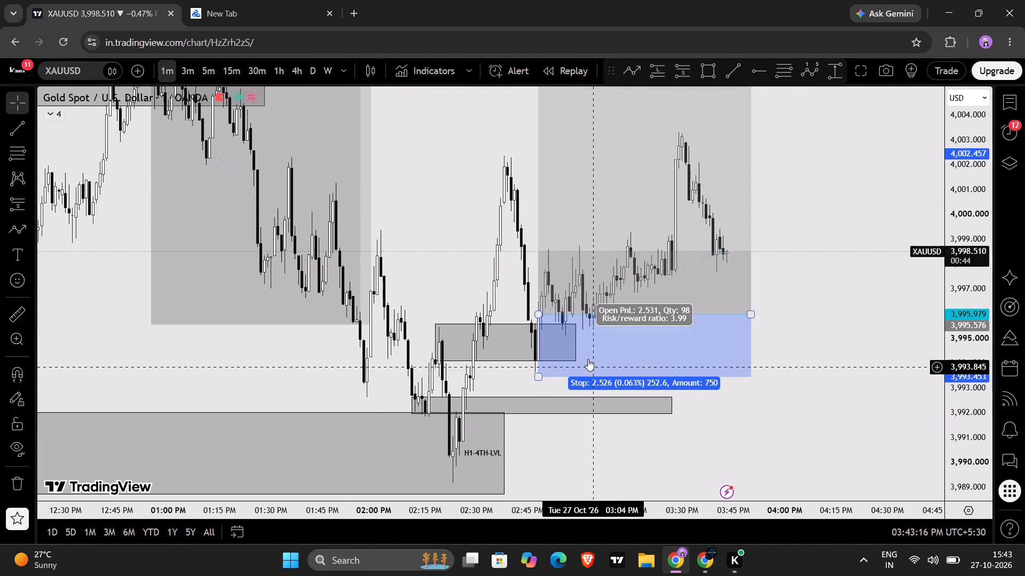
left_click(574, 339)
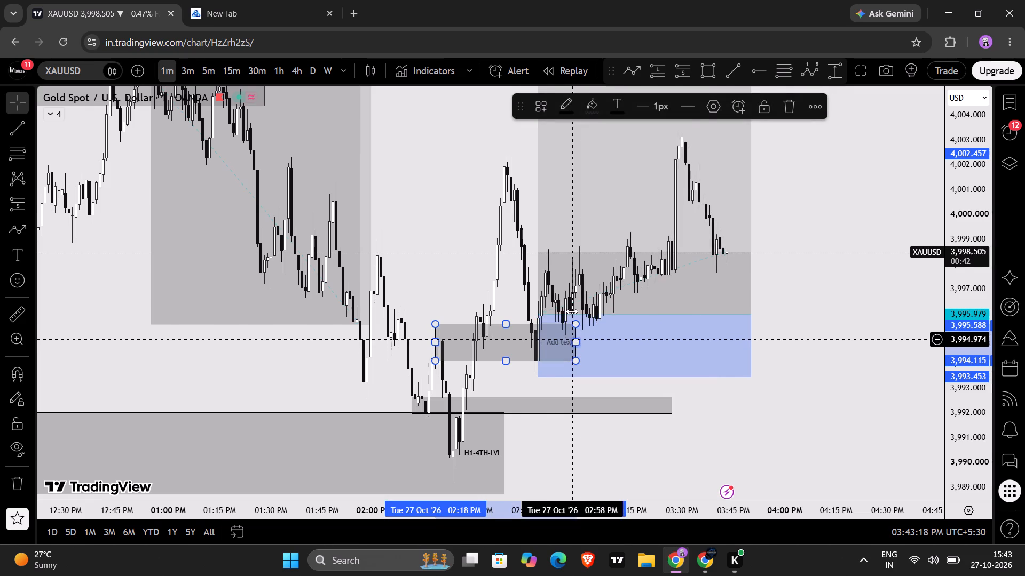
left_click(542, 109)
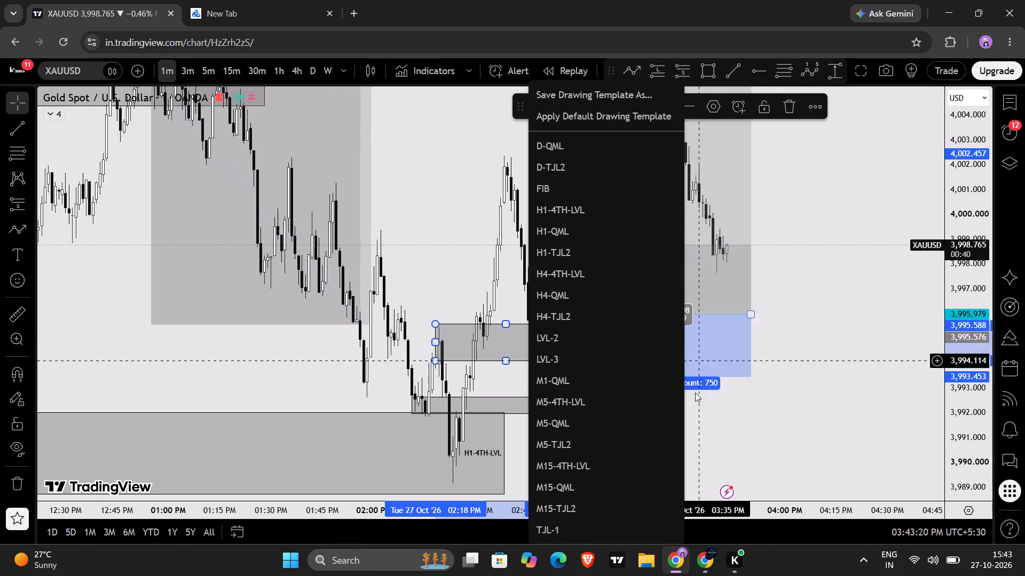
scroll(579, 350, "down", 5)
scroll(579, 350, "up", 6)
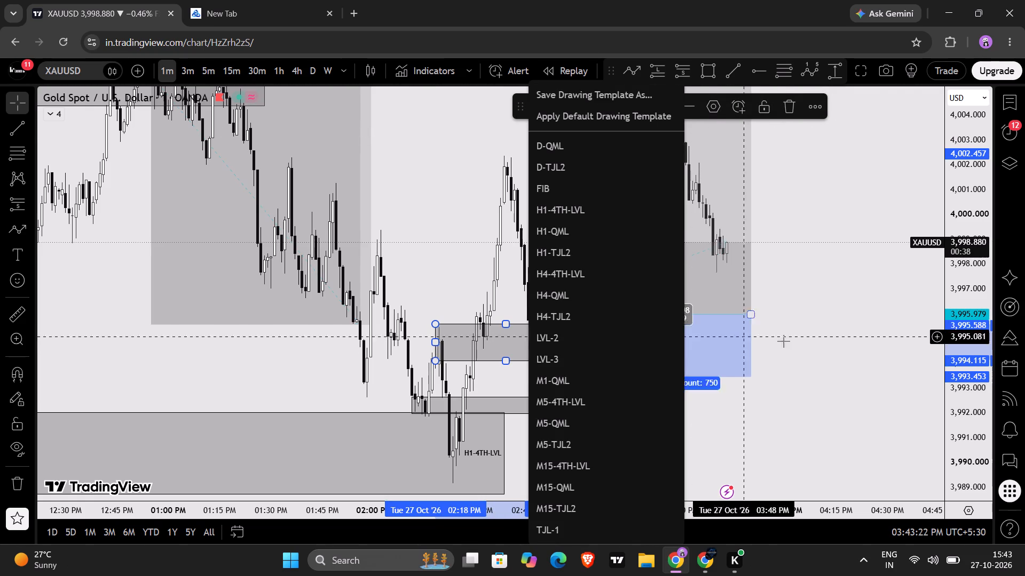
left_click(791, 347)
Examine the recent price action around the short position, the long position and the small zones between them.
scroll(653, 330, "down", 1)
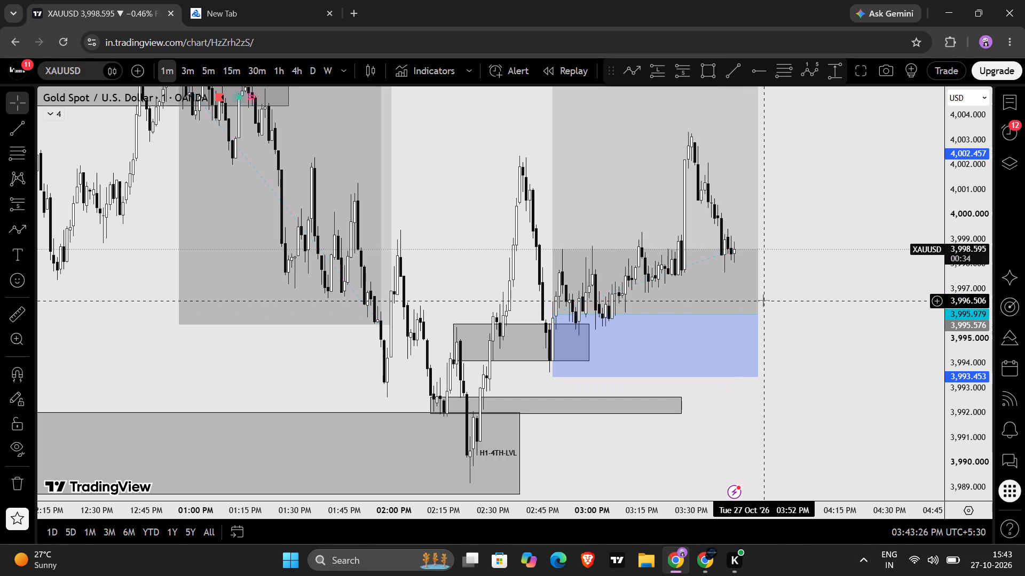
left_click_drag(809, 306, 816, 410)
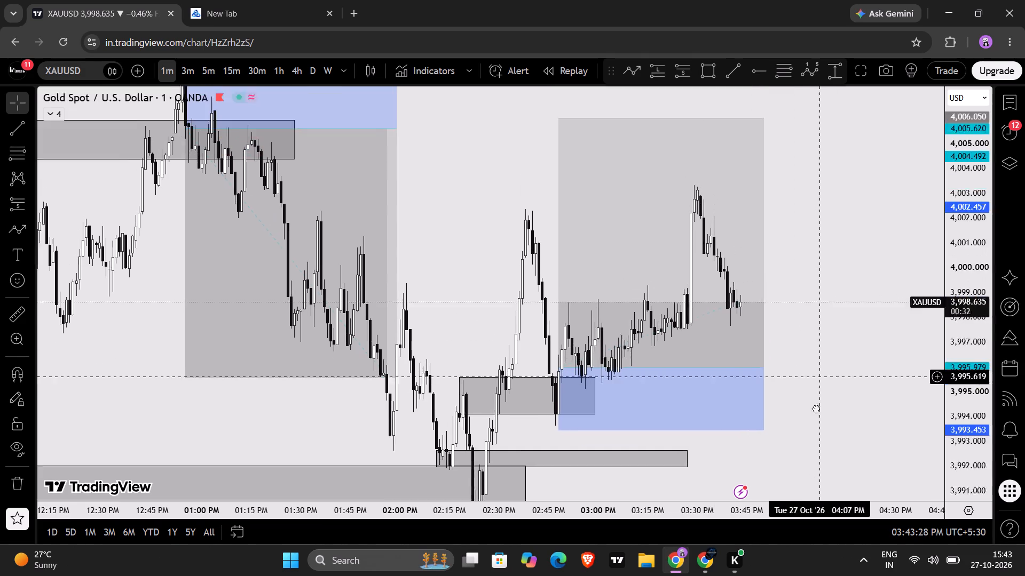
left_click_drag(816, 410, 783, 335)
scroll(783, 335, "down", 1)
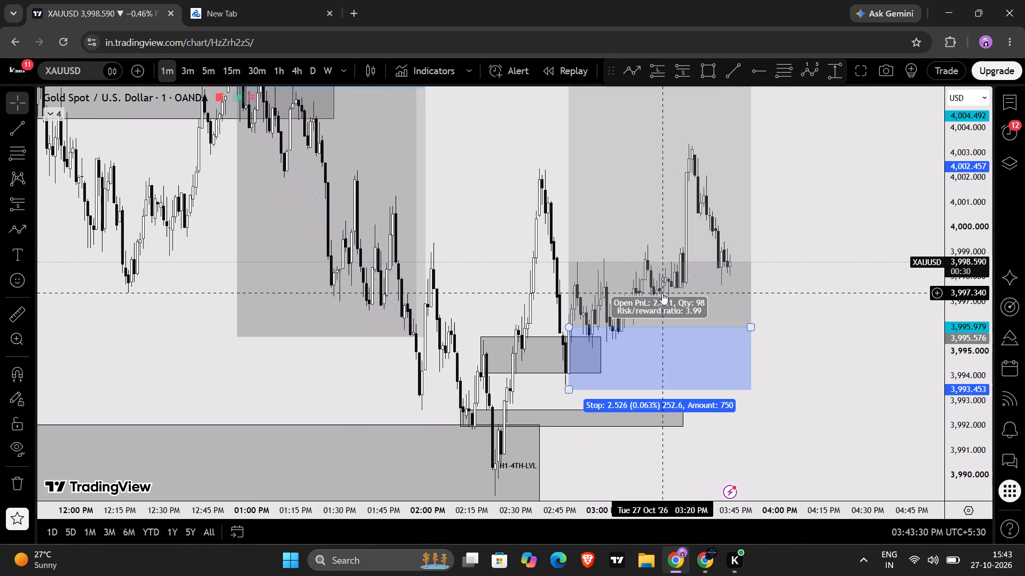
left_click_drag(766, 273, 830, 347)
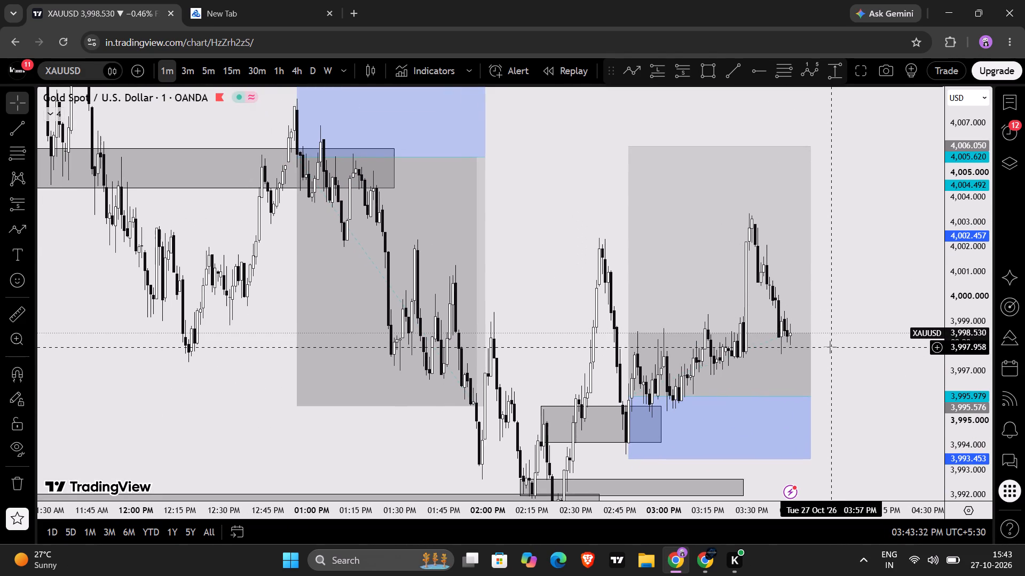
scroll(830, 347, "up", 2)
scroll(959, 355, "down", 1)
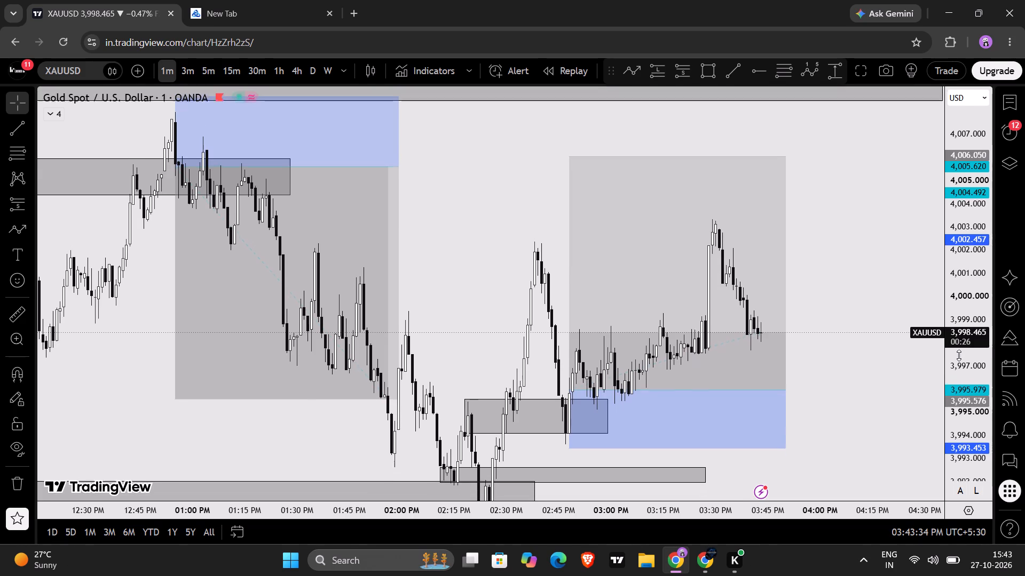
scroll(959, 355, "down", 1)
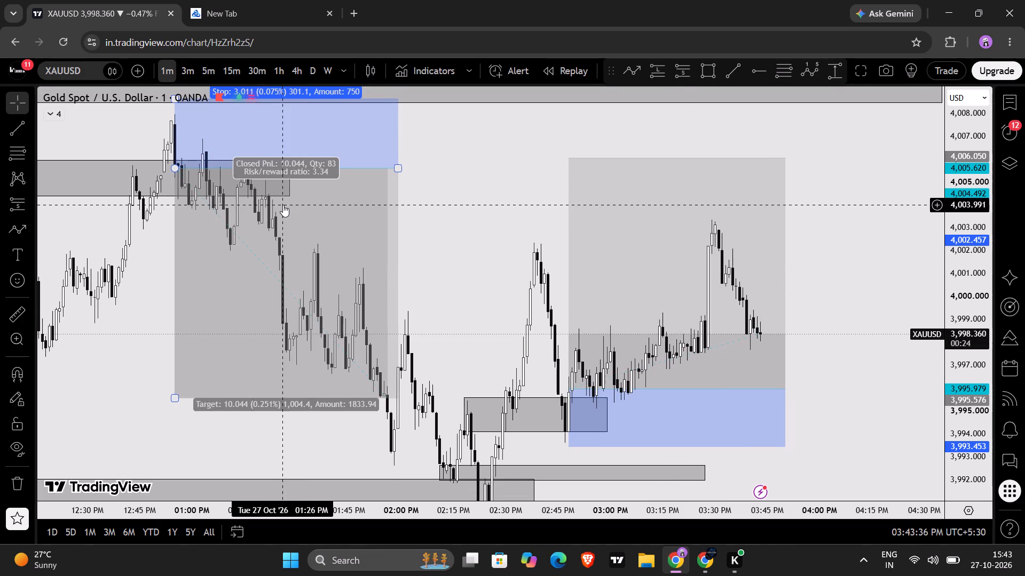
Switch to the New Tab page.
left_click(200, 0)
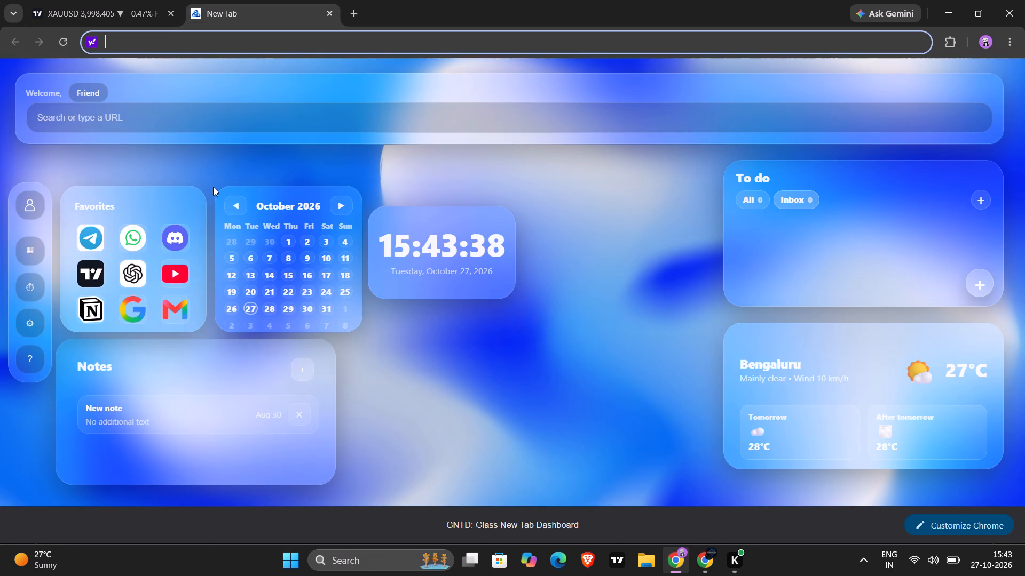